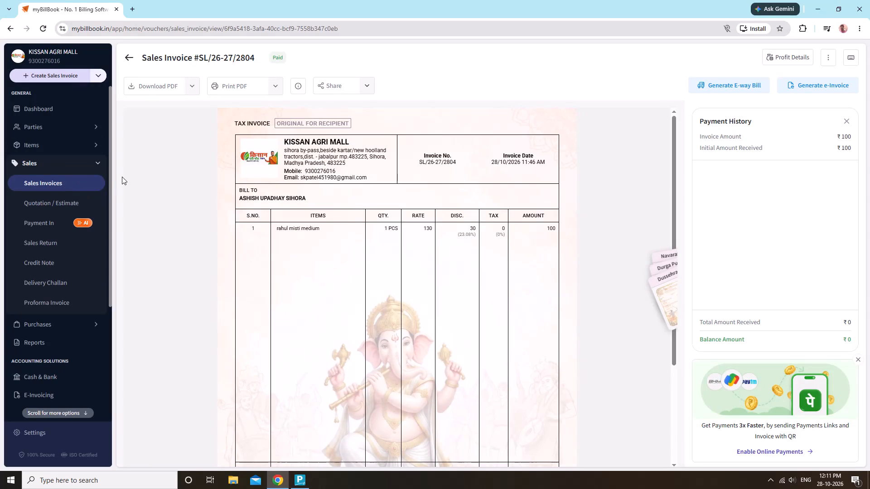
Start a new sales invoice.
left_click(42, 80)
double_click(54, 77)
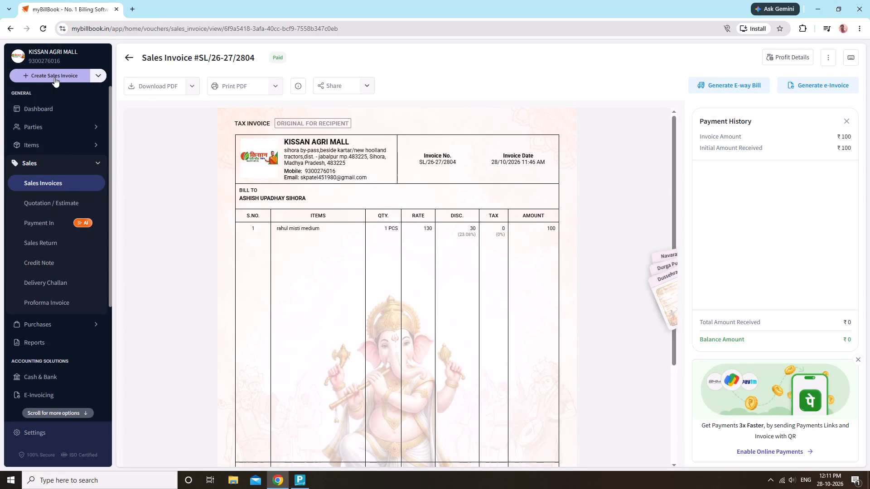
left_click(339, 222)
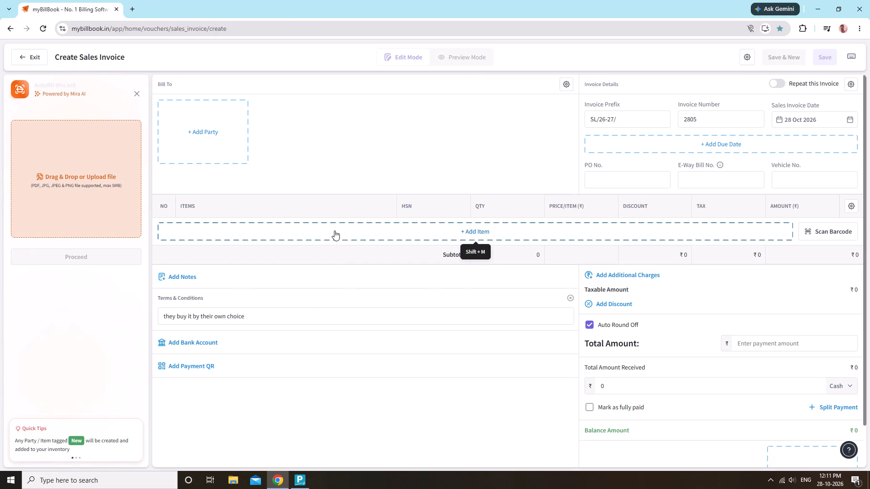
Search the items available for the bill for "tis", "te", "try" and "tris", and clear the search.
left_click(334, 230)
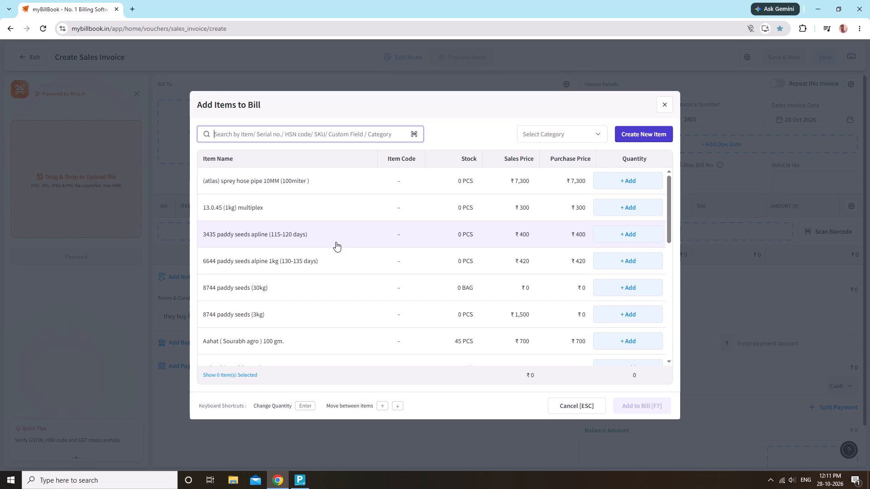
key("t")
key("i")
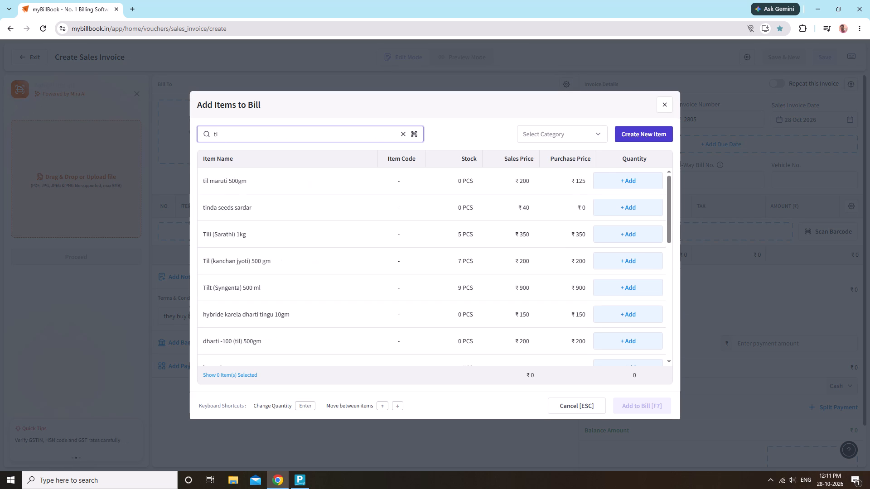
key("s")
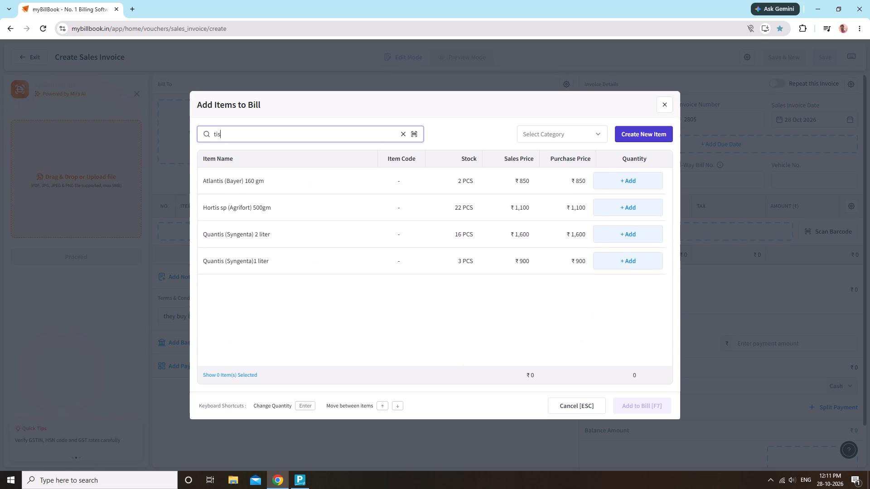
key("BackSpace")
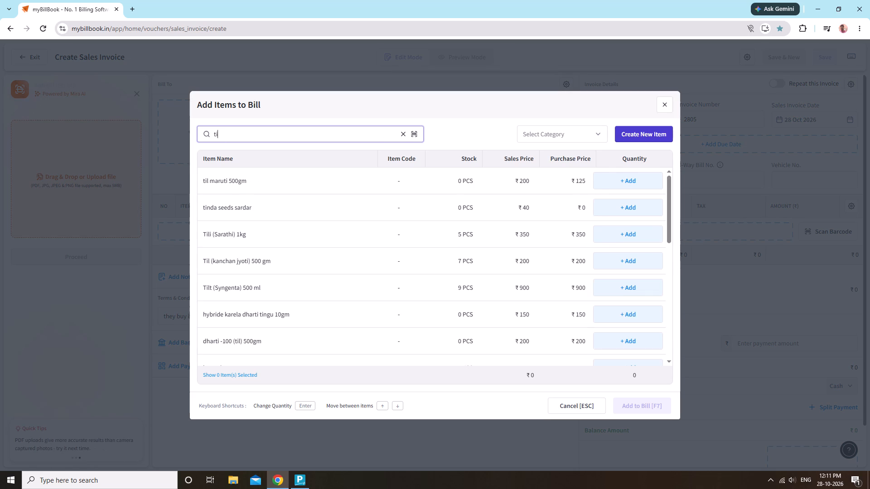
key("BackSpace")
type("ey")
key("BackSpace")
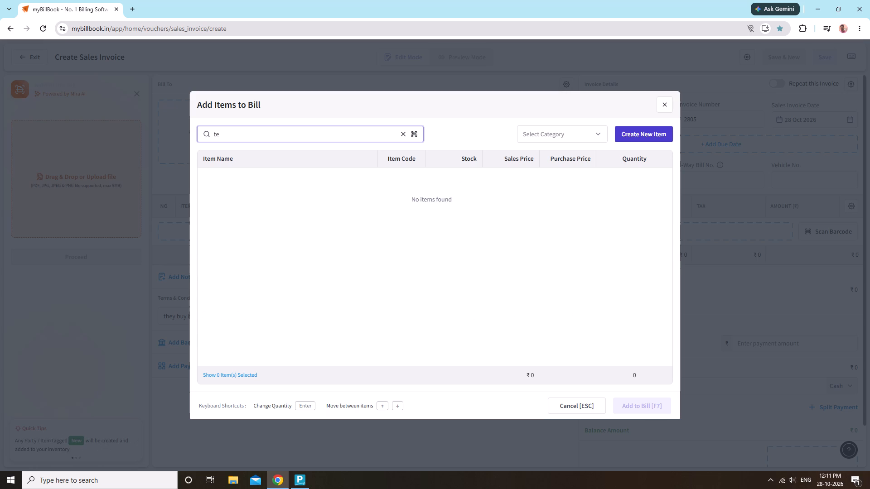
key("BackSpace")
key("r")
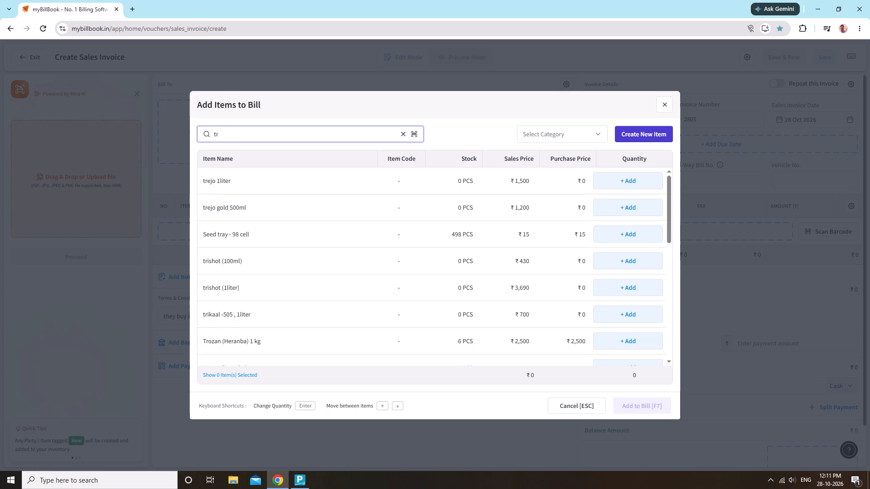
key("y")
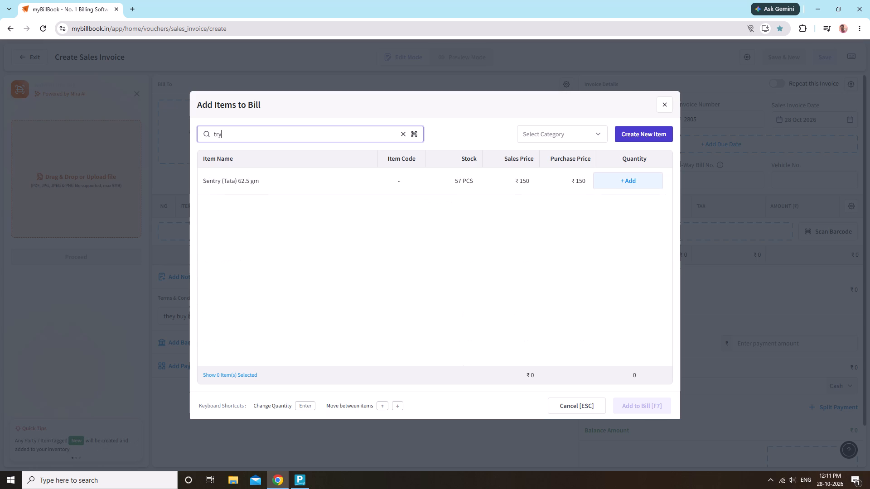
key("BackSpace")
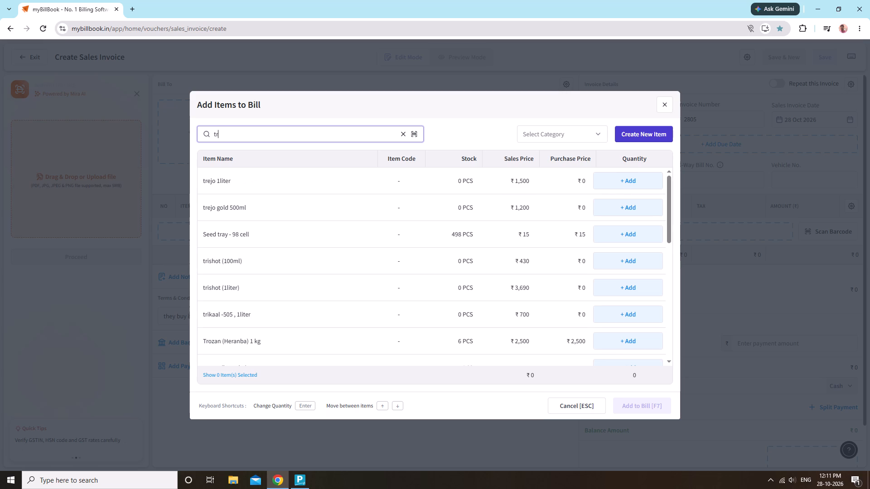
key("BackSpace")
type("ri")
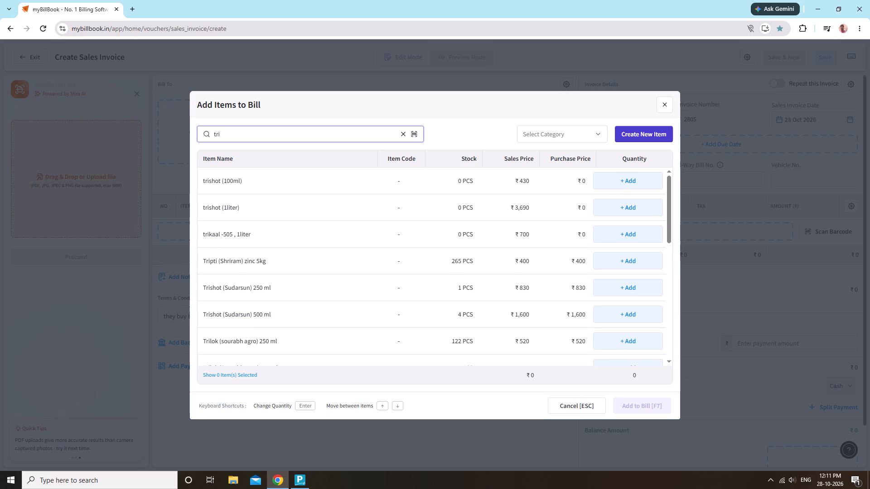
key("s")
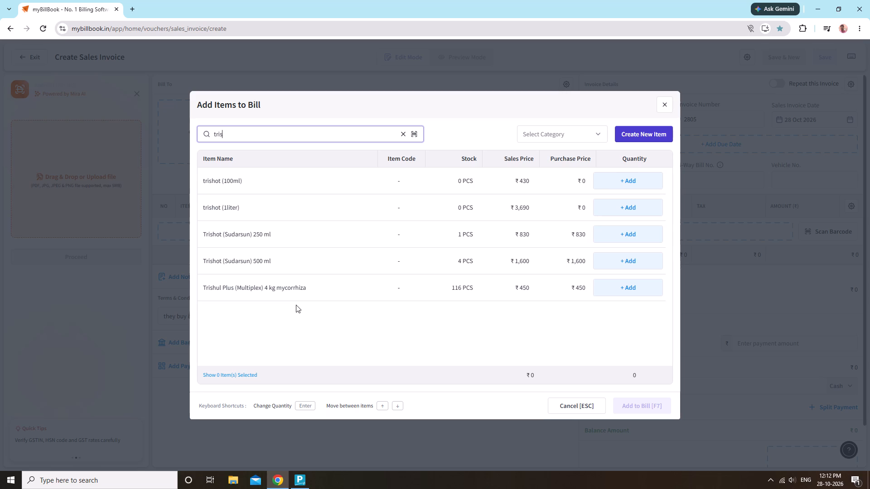
left_click(404, 133)
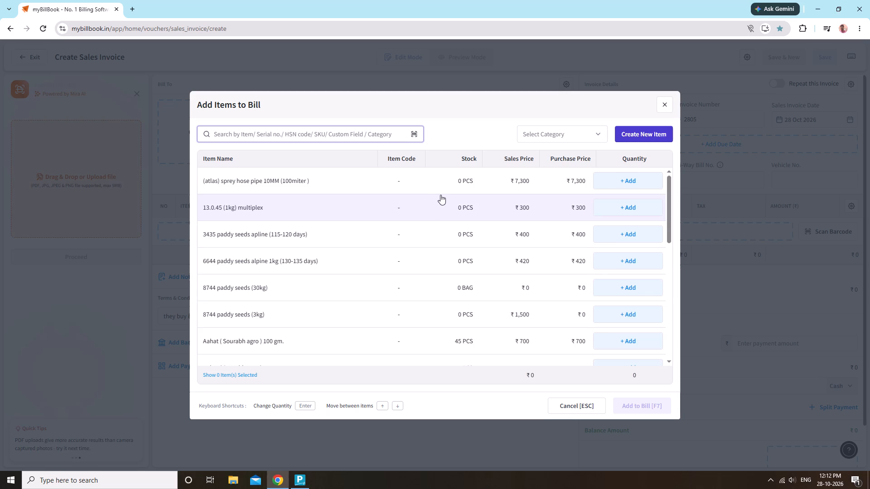
Search the bill's item list for "tris" and "tric".
scroll(329, 259, "down", 2)
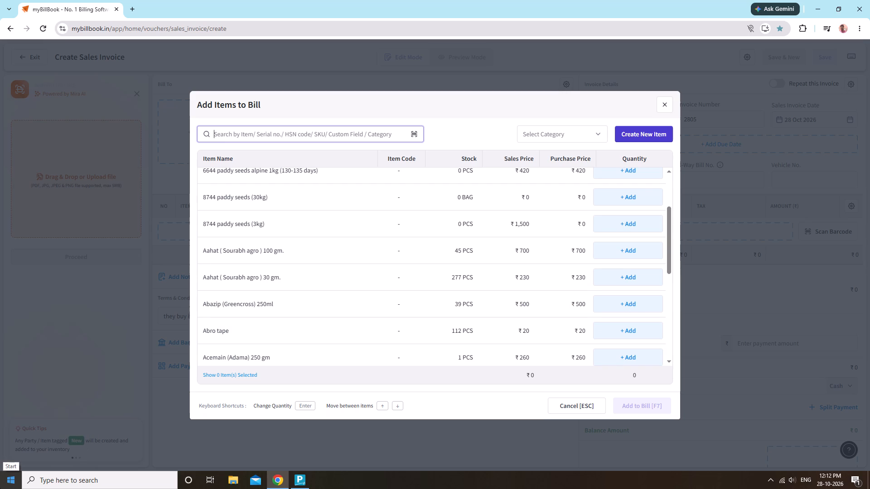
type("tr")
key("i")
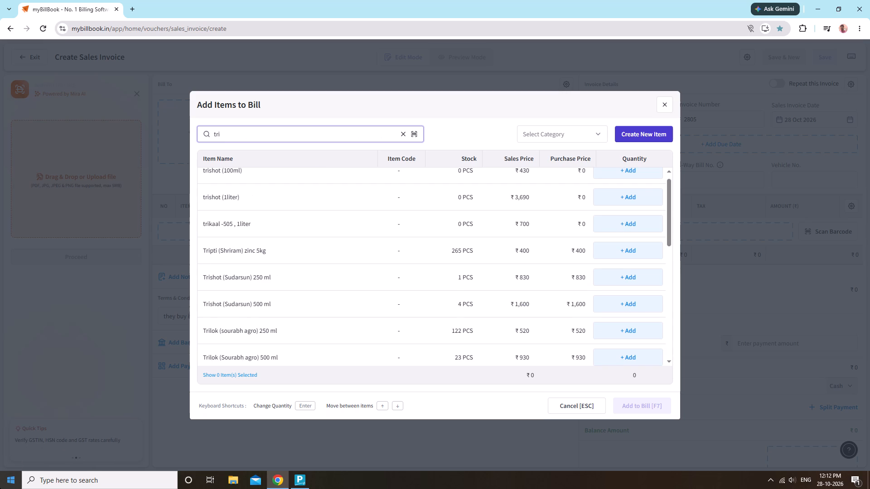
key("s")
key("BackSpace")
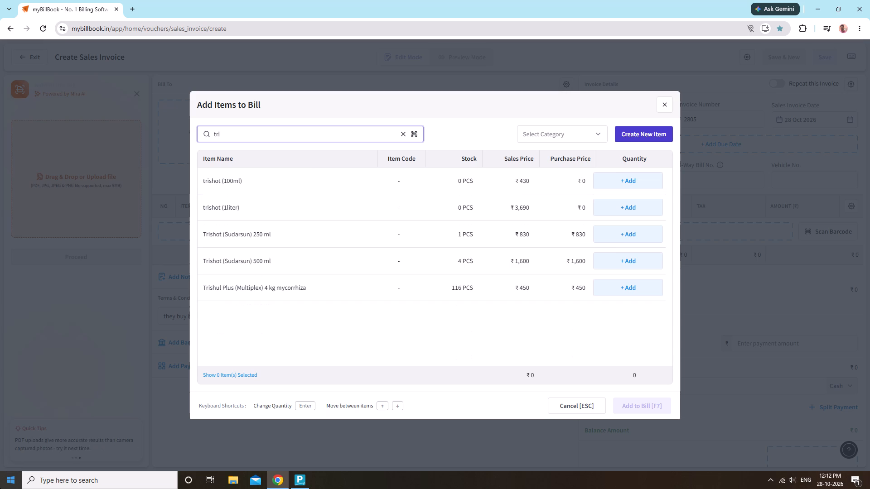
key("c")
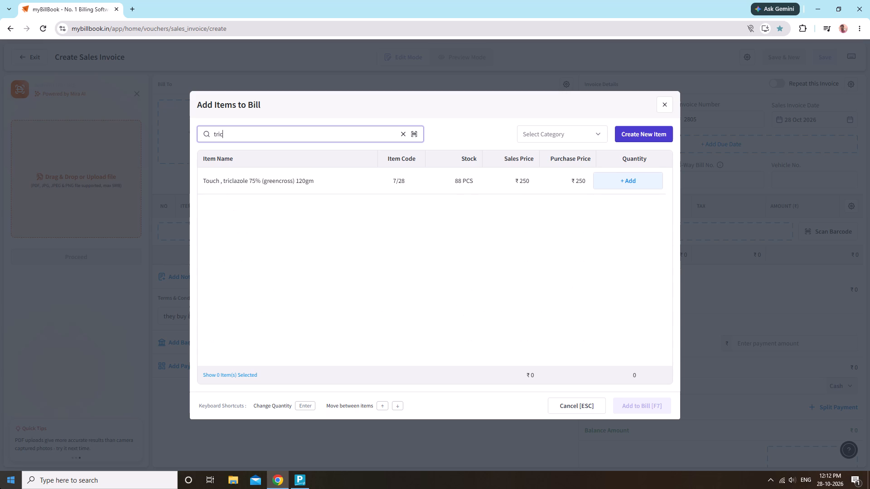
Search the items for "ty" and add 5 PCS of Tyson (Katyayani) 1KG to the bill.
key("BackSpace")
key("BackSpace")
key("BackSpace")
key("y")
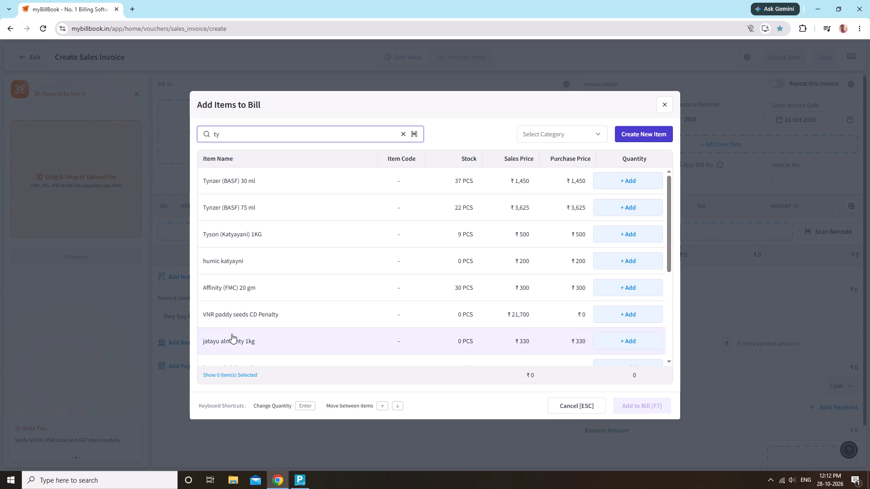
left_click(628, 239)
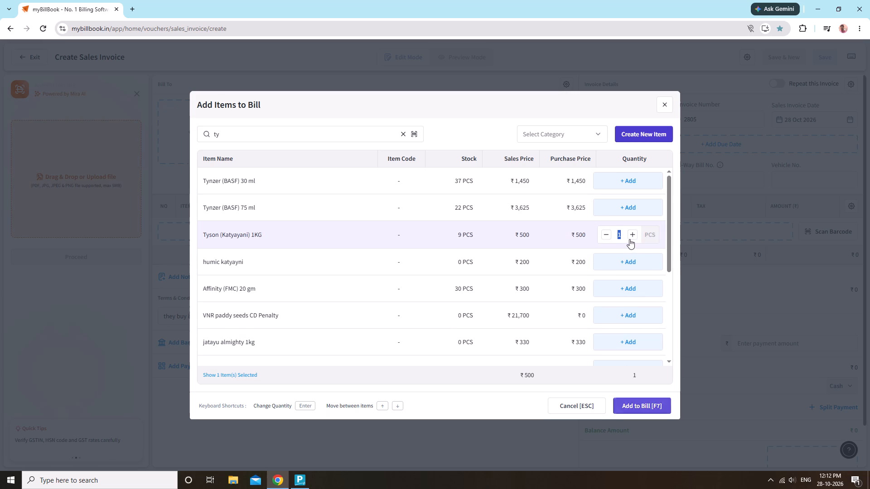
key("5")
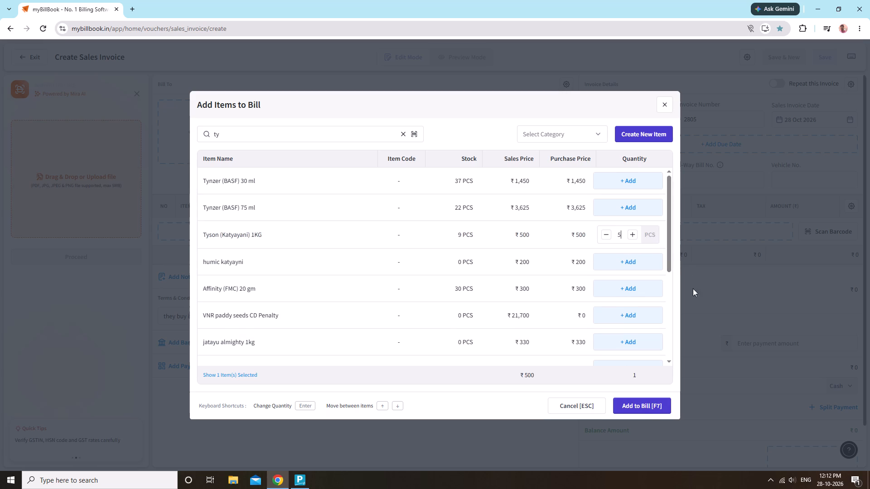
left_click(647, 409)
left_click(428, 145)
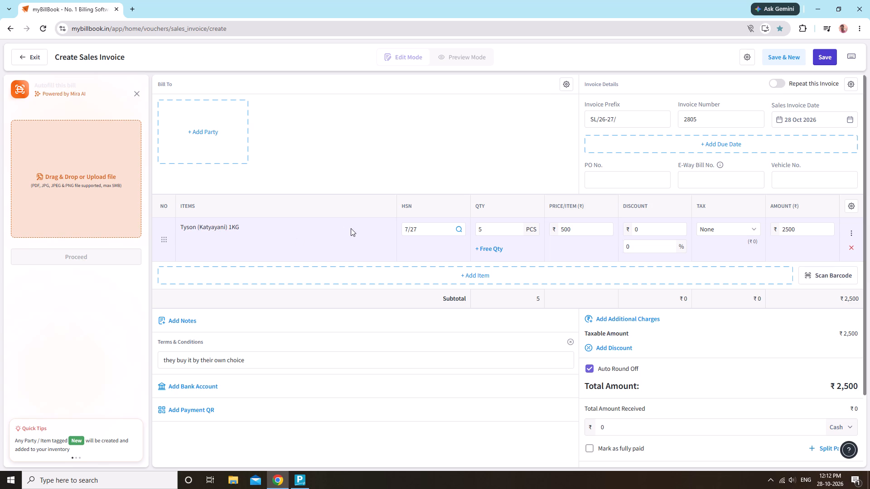
Search the bill-to parties for the customer's name and start creating a new party under that name.
scroll(351, 228, "down", 1)
scroll(351, 228, "up", 3)
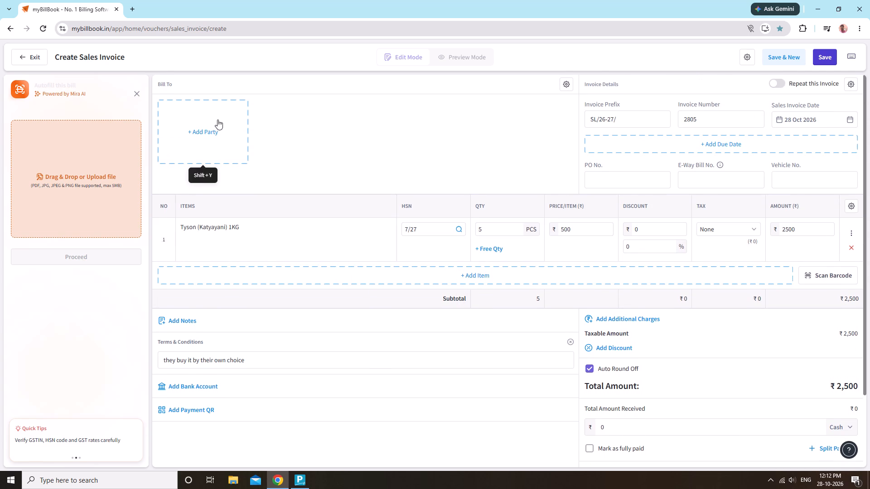
left_click(217, 123)
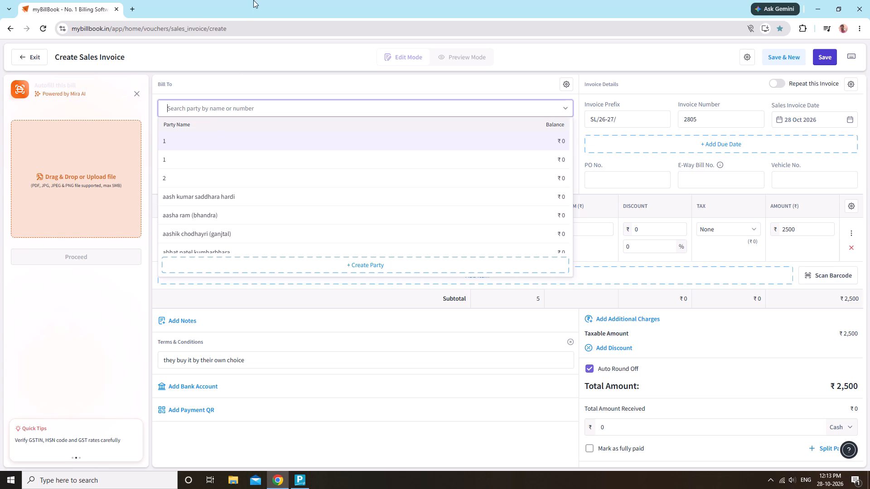
left_click(319, 319)
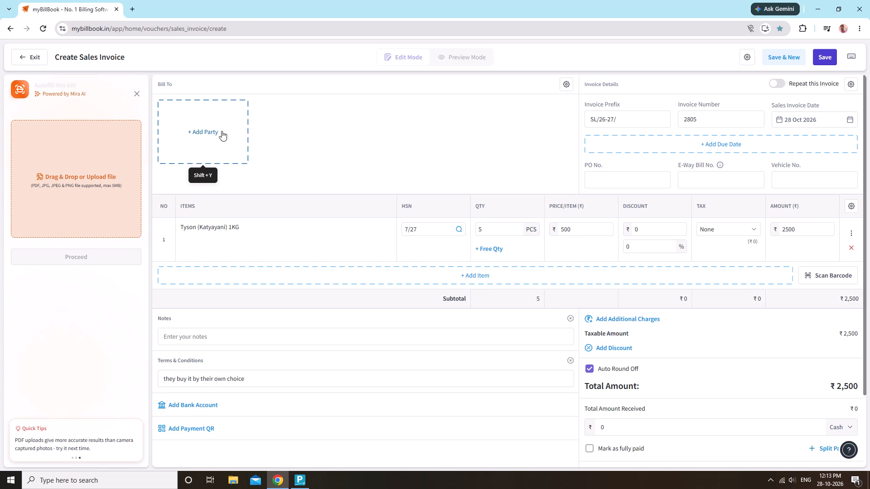
left_click(223, 125)
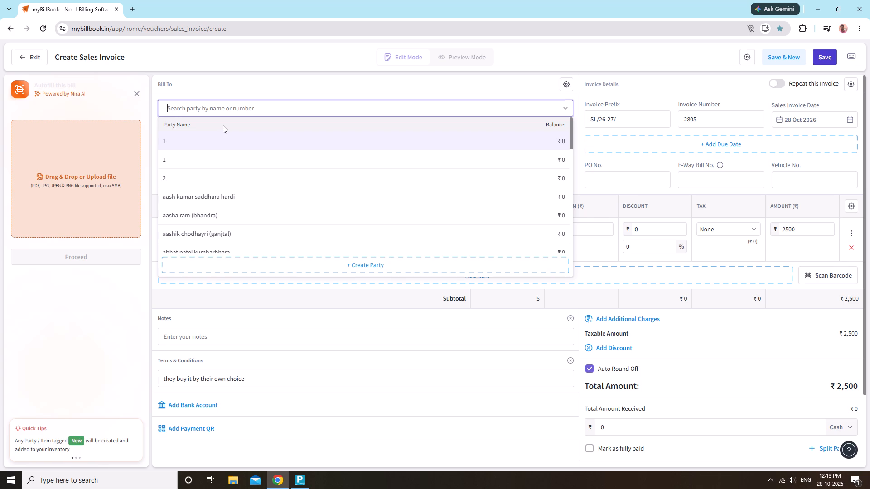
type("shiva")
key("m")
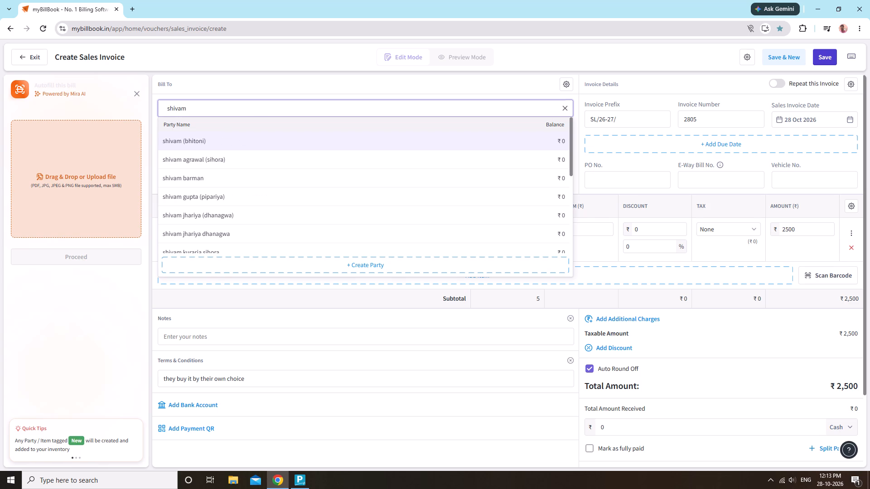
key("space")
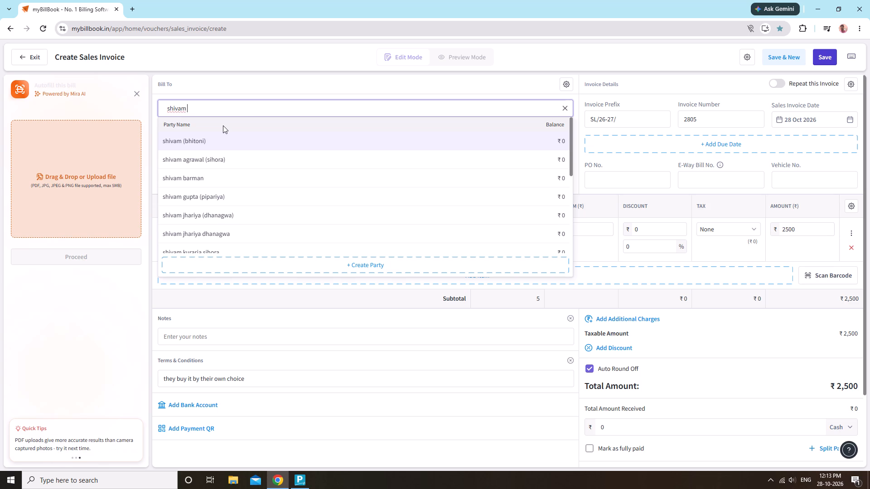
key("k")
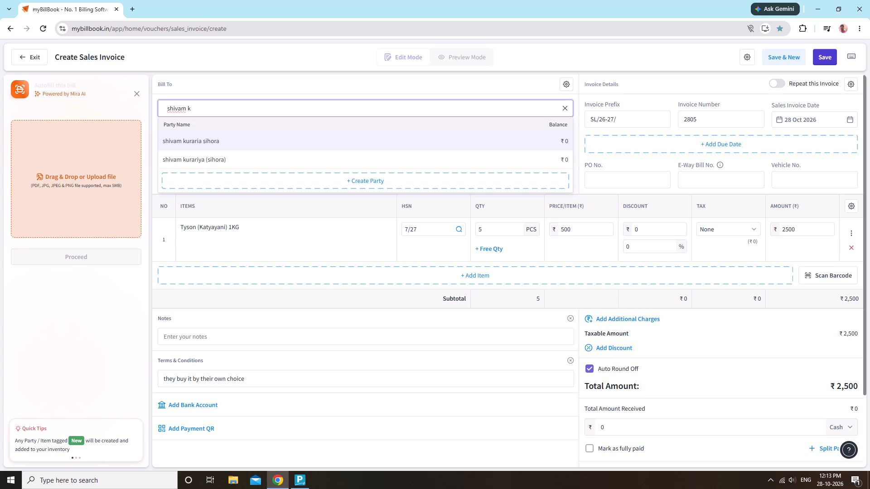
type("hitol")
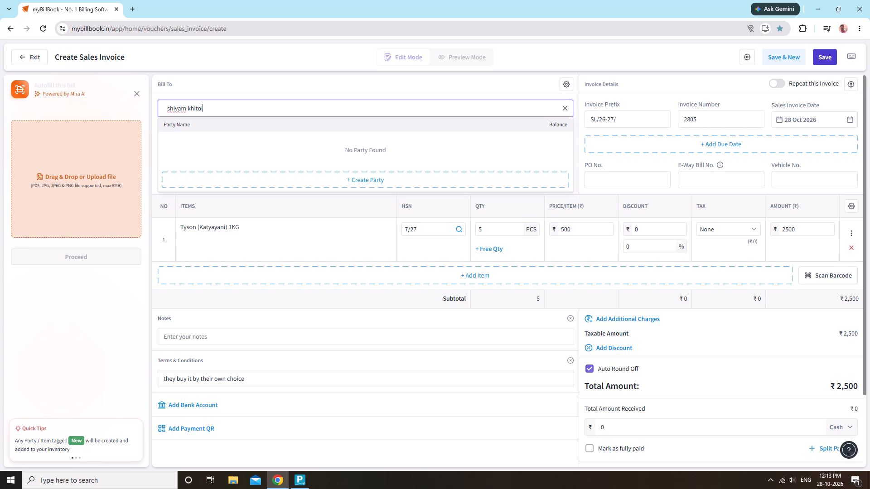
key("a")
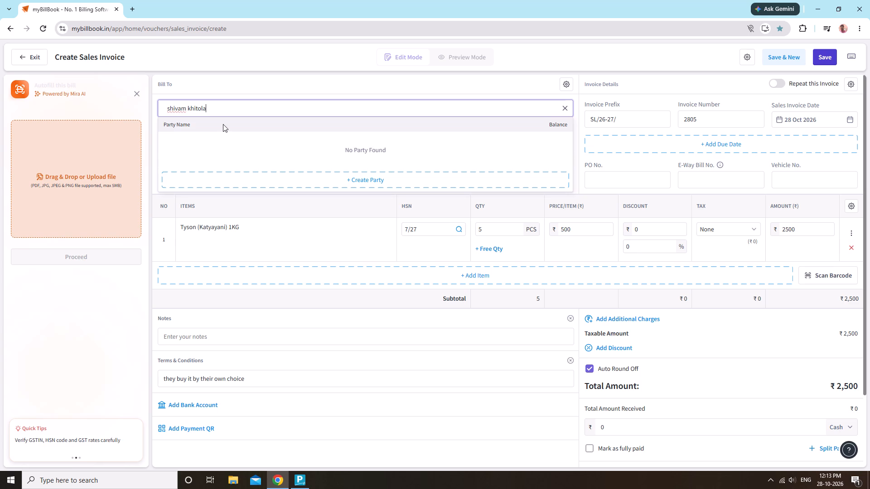
left_click(435, 183)
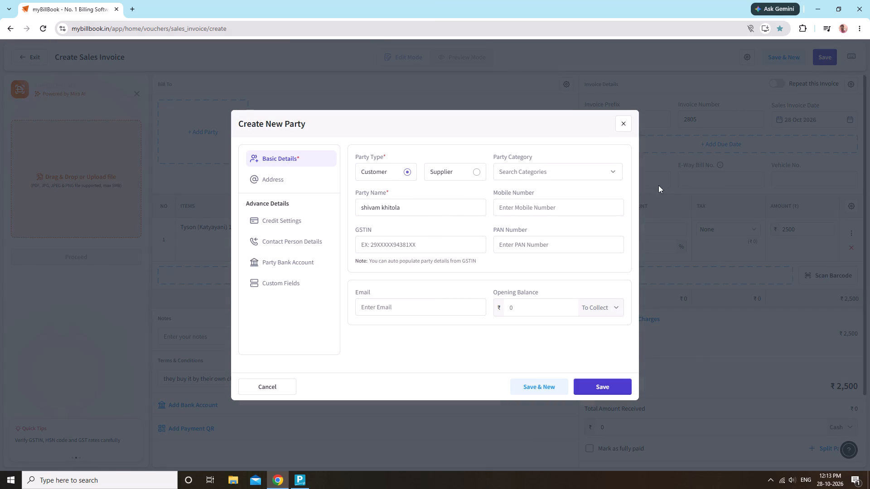
Enter the customer's mobile number for the new party and save the party to the invoice.
left_click(546, 201)
left_click(561, 207)
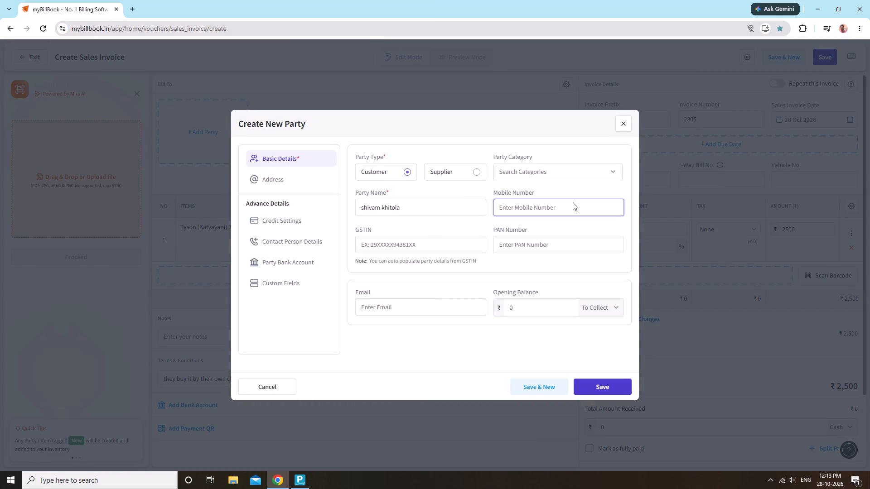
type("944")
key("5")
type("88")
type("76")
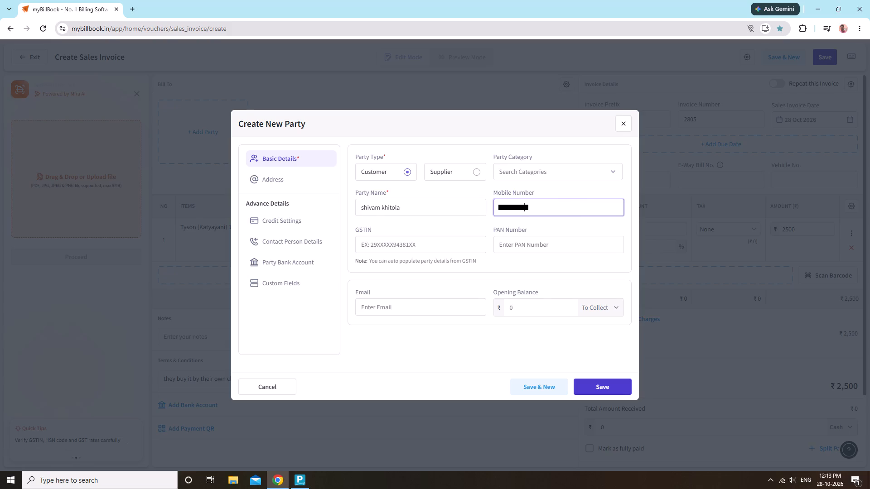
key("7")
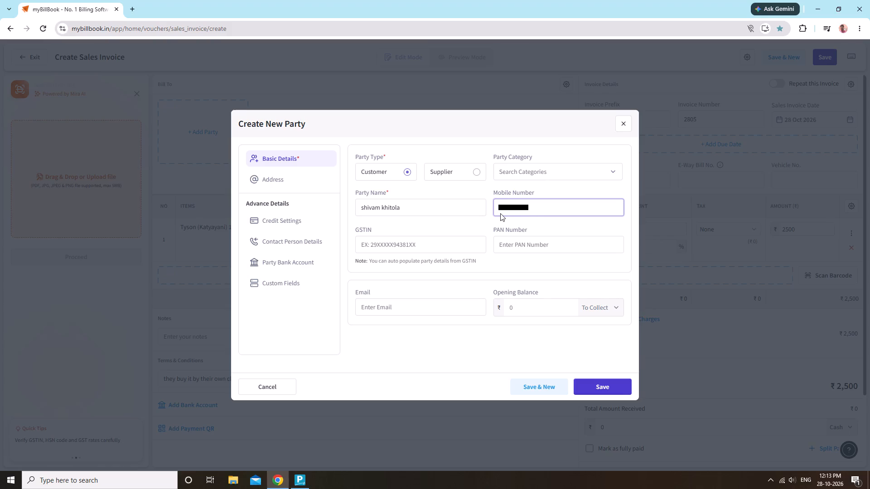
left_click(503, 207)
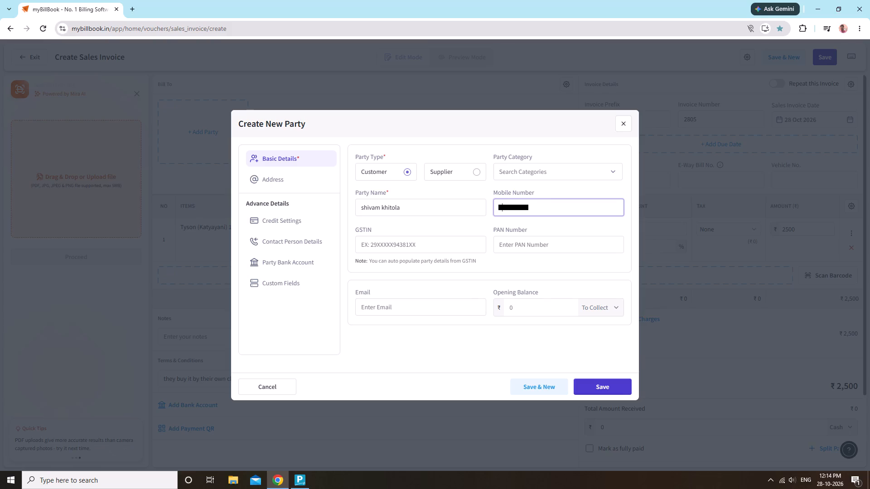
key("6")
left_click(619, 380)
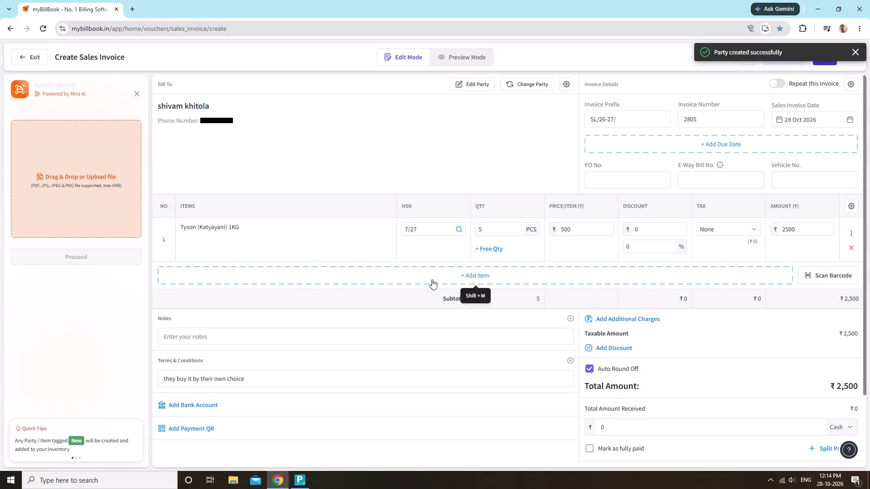
Mark the invoice as fully paid in cash and save it.
scroll(631, 309, "down", 4)
left_click(588, 364)
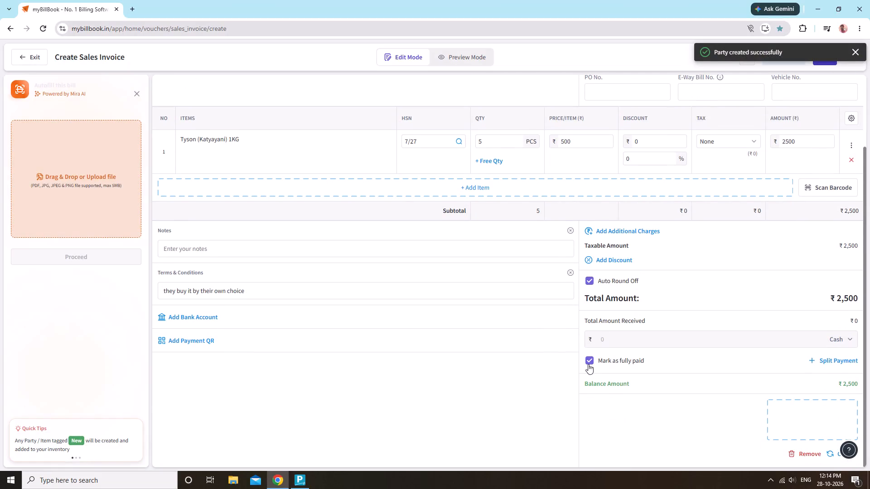
scroll(588, 364, "up", 7)
left_click(825, 56)
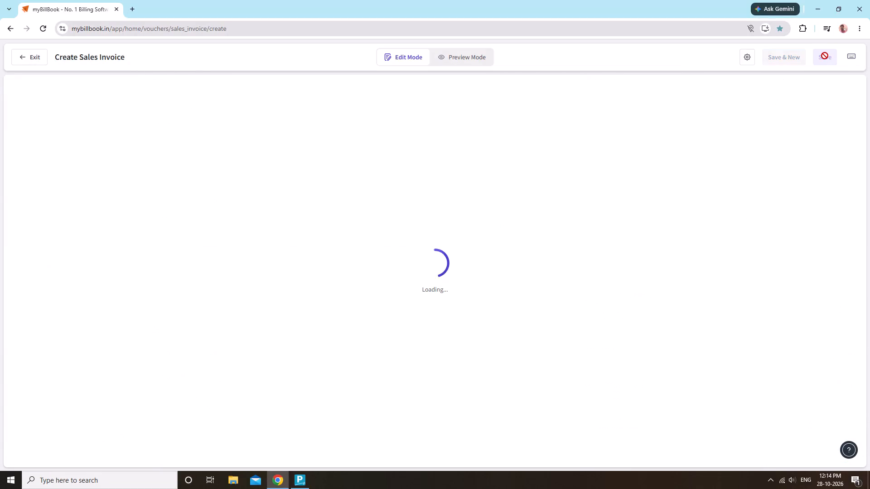
Print one black-and-white copy of the saved sales invoice on the HP Smart Tank 530 series printer.
left_click(232, 80)
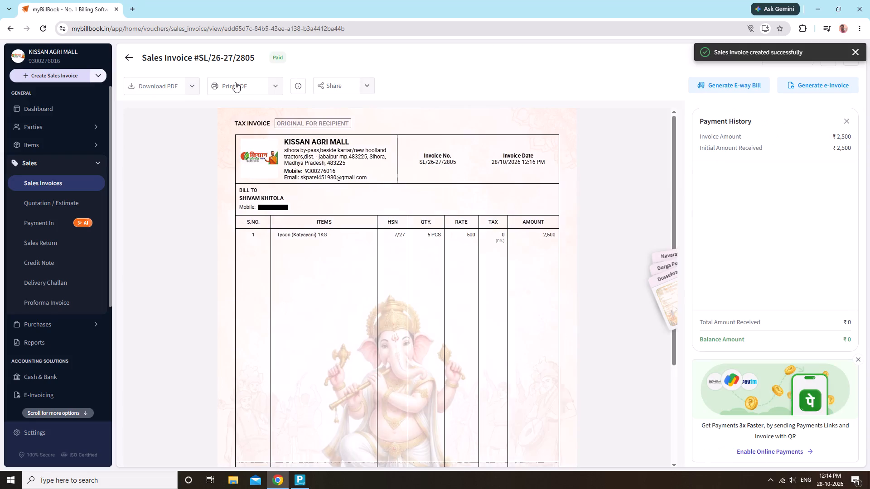
left_click(235, 82)
left_click(669, 407)
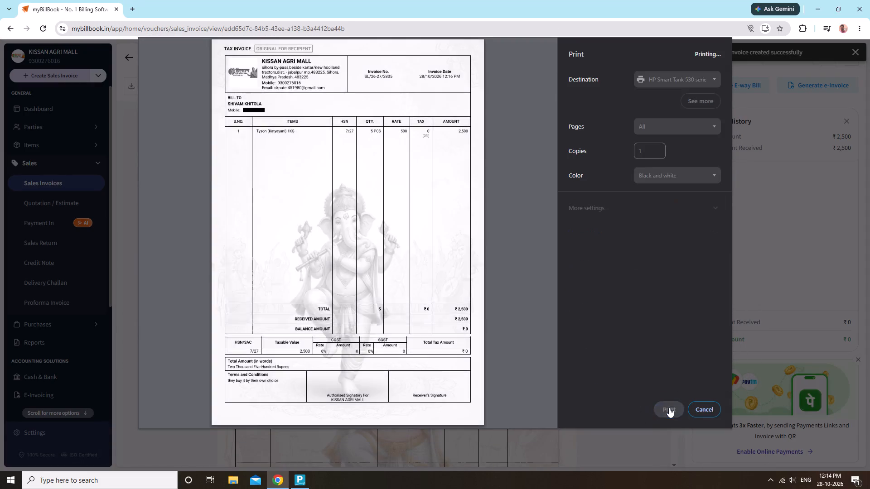
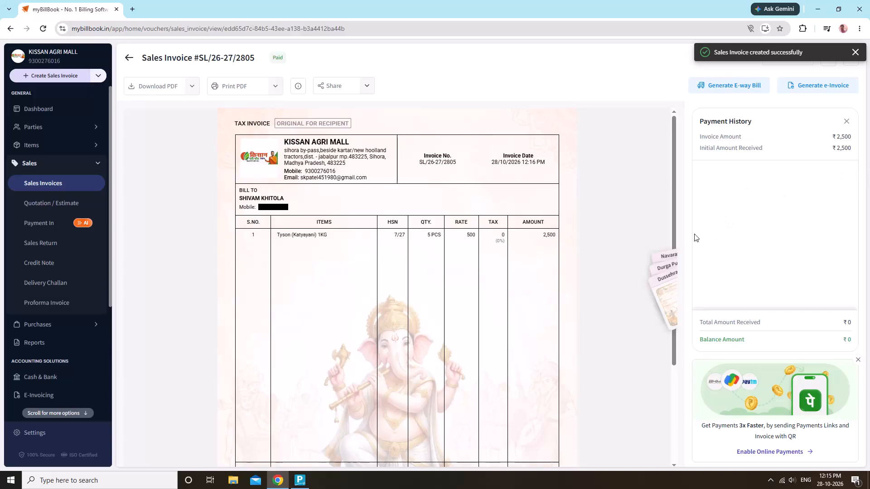
Open the sales invoice list in a new browser tab and open invoice SL/26-27/2805 for editing.
left_click(620, 140)
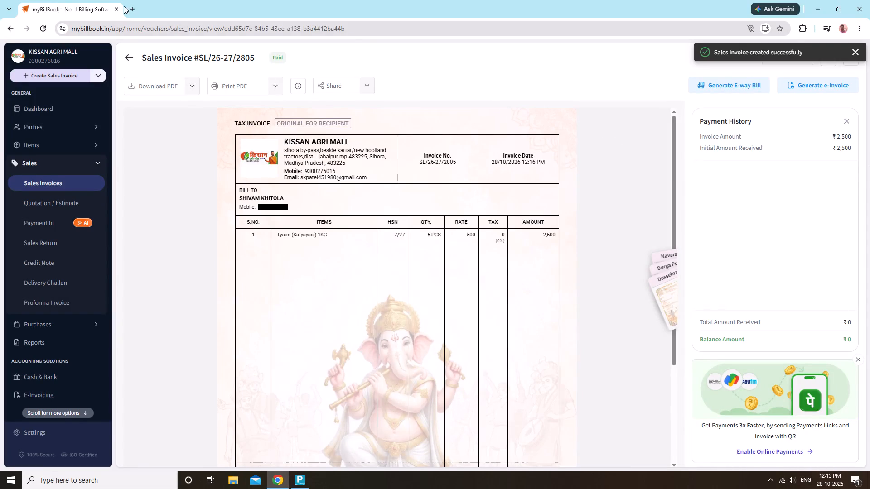
left_click(132, 10)
double_click(394, 254)
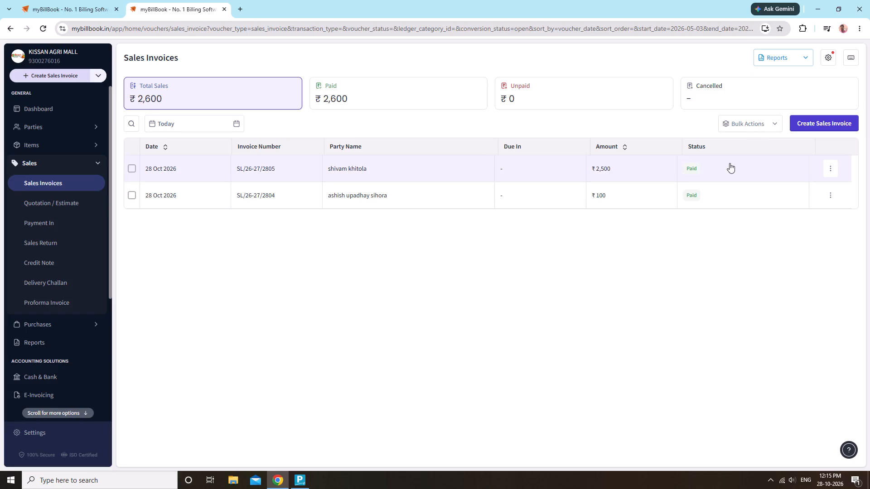
left_click(730, 163)
left_click(825, 58)
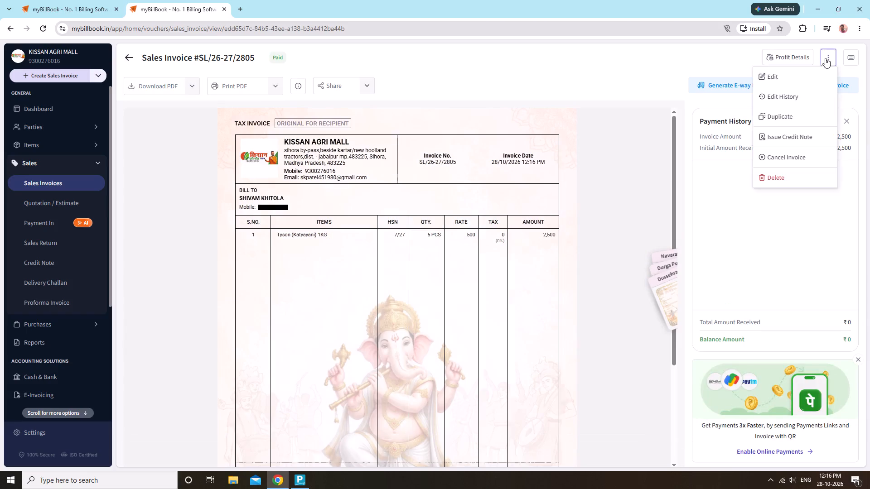
left_click(812, 75)
Search the items for "mycor" and add 2 PCS of Mycoraja (IIL) 4 kg to the invoice.
left_click(272, 246)
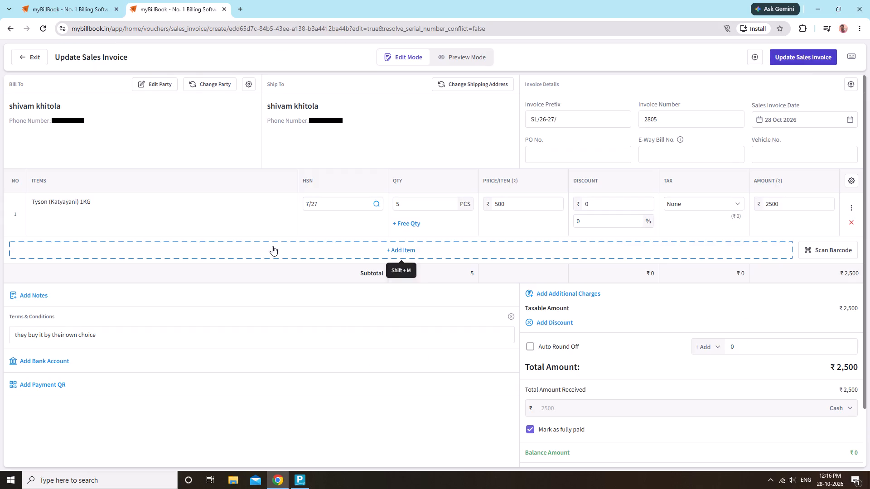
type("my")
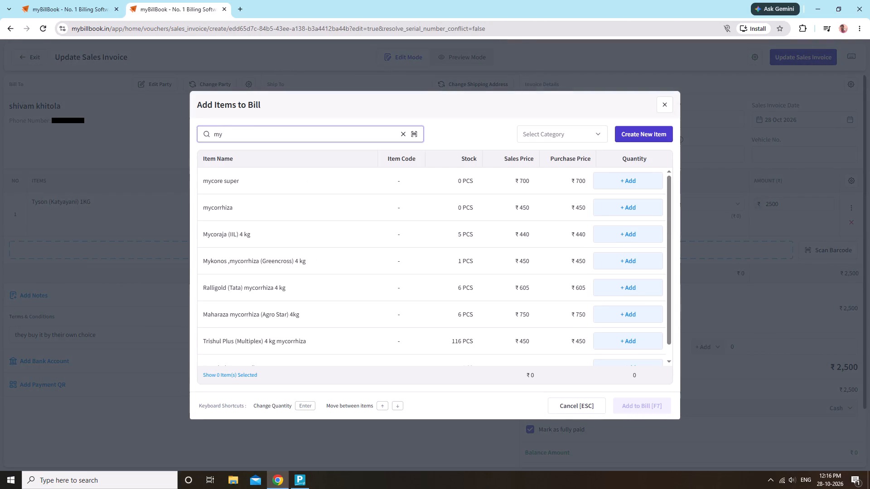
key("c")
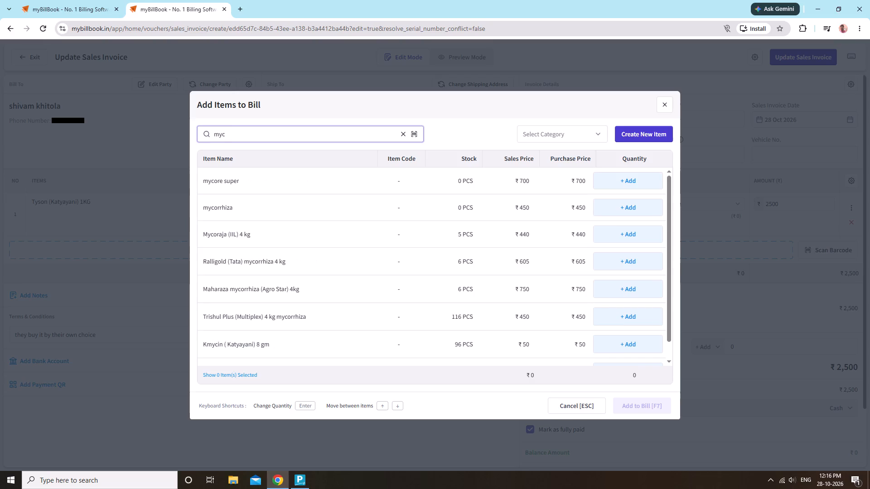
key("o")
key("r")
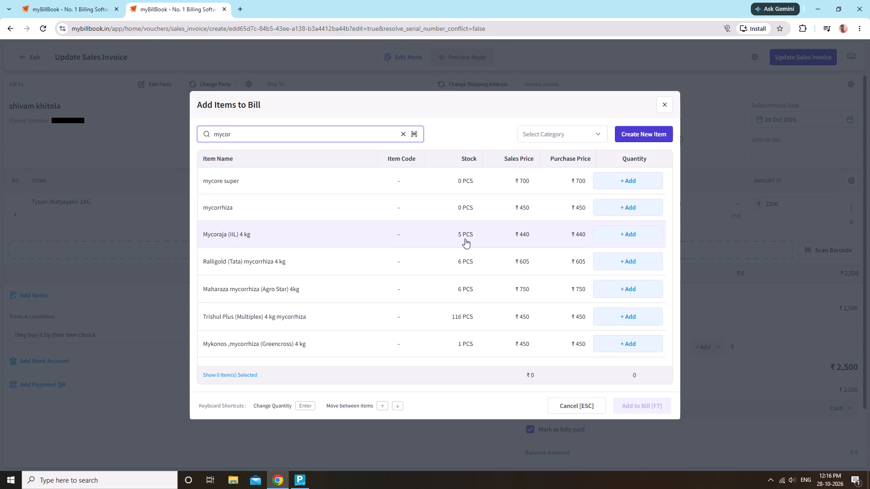
left_click(637, 235)
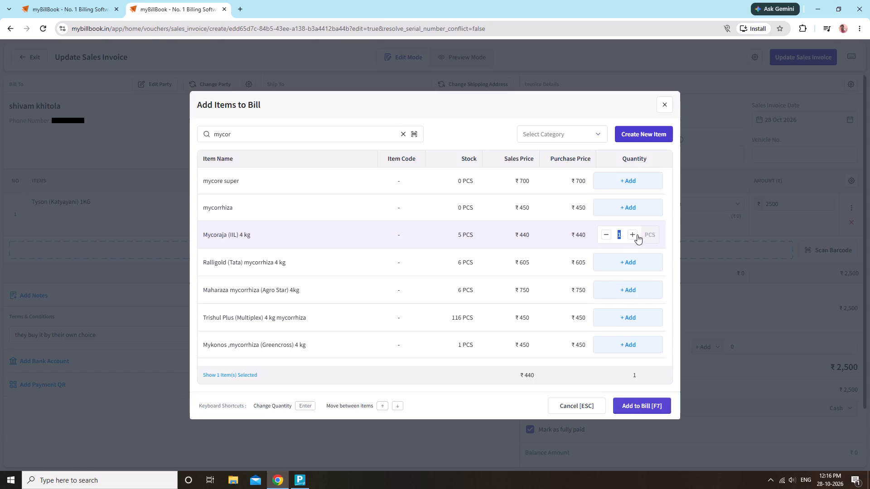
left_click(633, 235)
left_click(652, 403)
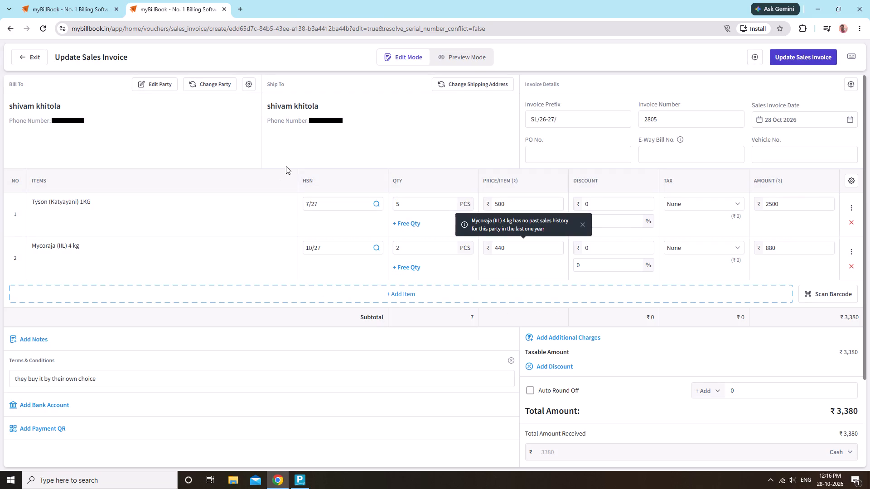
Set the price per item of Tyson (Katyayani) 1KG to ₹480.
left_click(286, 160)
left_click(512, 208)
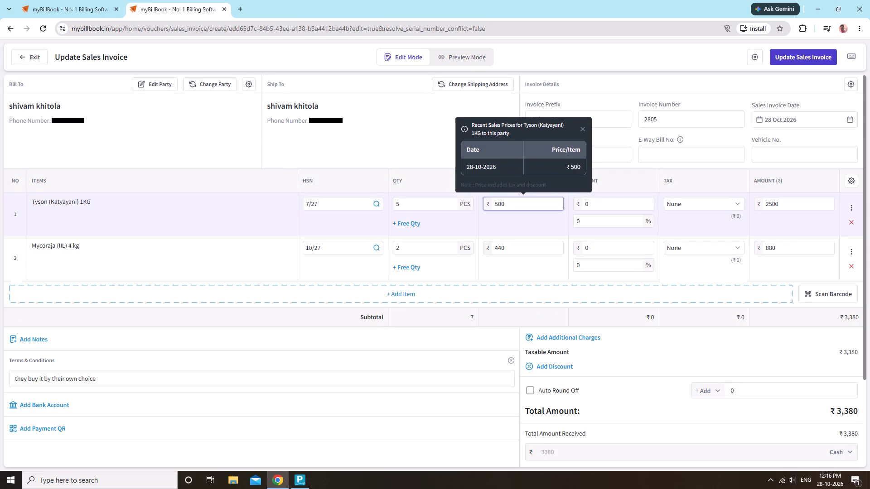
key("BackSpace")
key("BackSpace")
key("BackSpace")
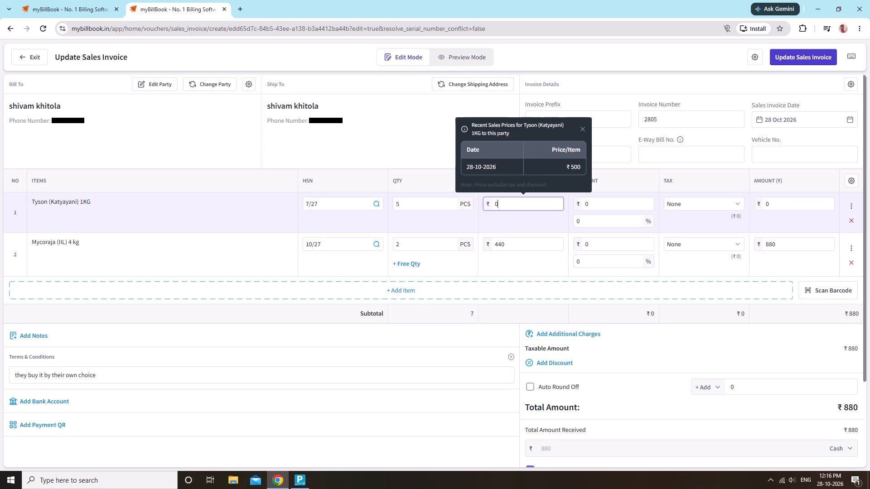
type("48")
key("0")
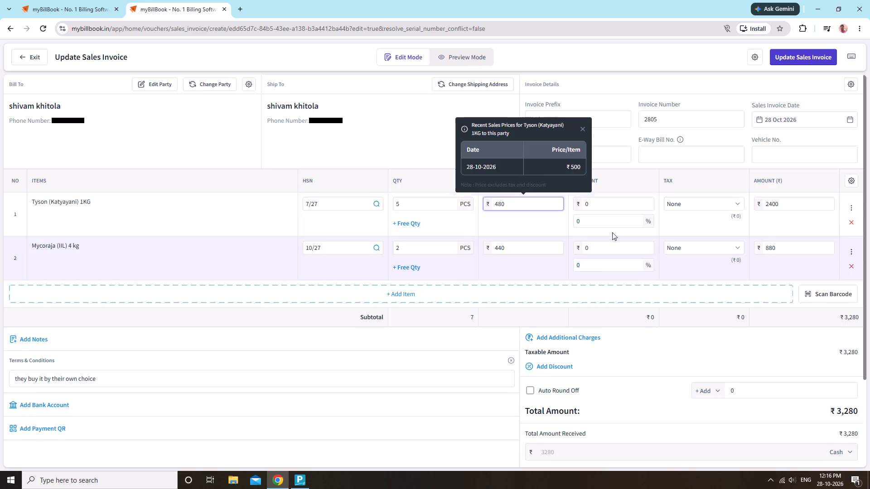
Set the price per item of Mycoraja (IIL) 4 kg to ₹450.
left_click(549, 245)
key("BackSpace")
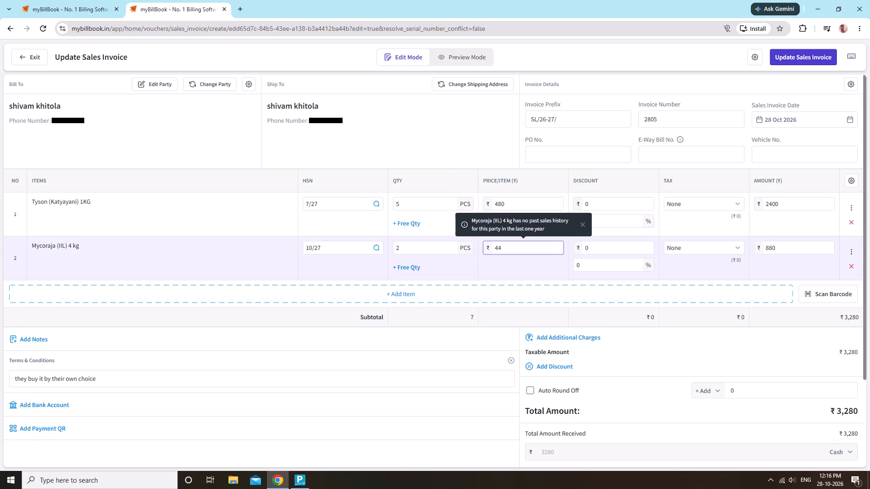
key("BackSpace")
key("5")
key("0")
Set the Tyson (Katyayani) 1KG quantity to 3 PCS and save the updated sales invoice.
scroll(554, 272, "down", 2)
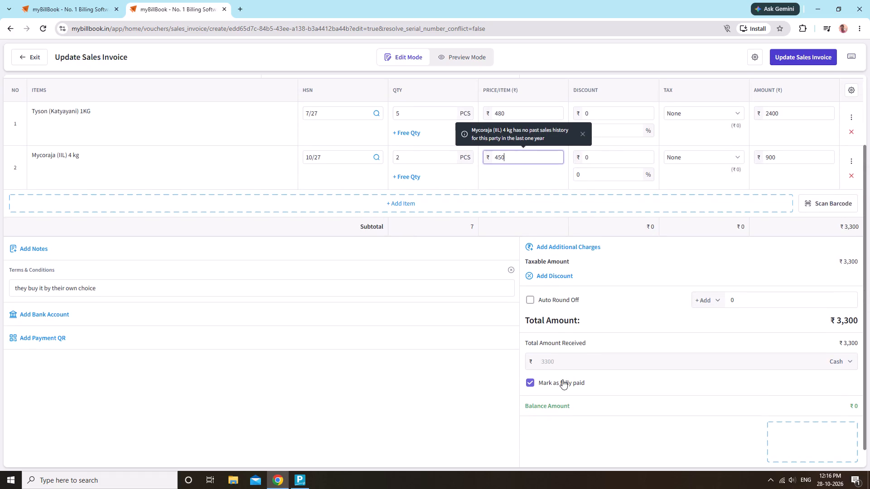
scroll(586, 337, "up", 3)
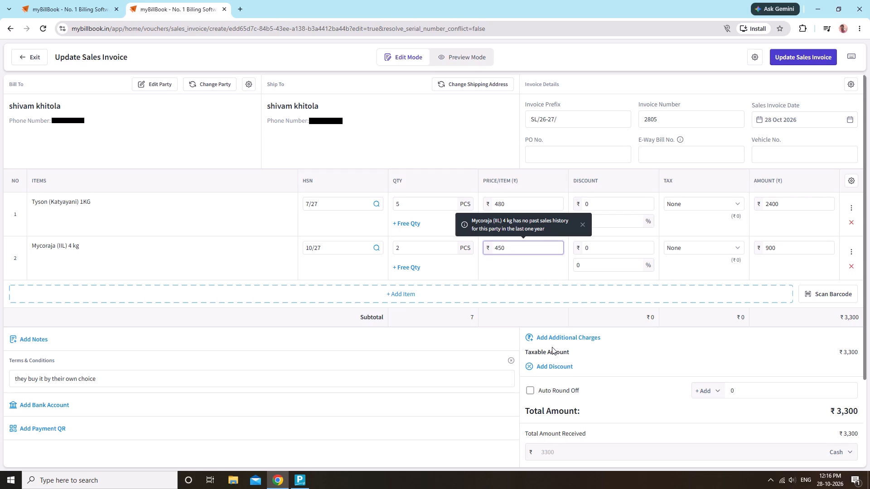
left_click(411, 201)
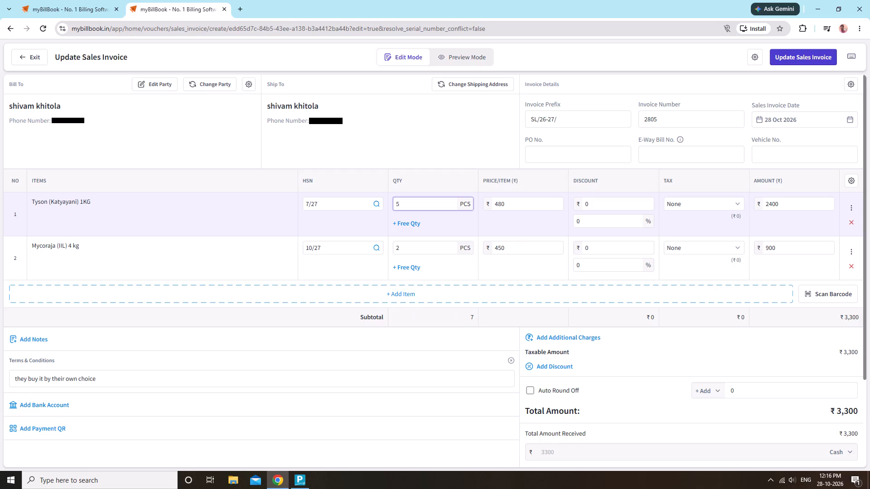
key("BackSpace")
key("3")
scroll(777, 167, "down", 3)
scroll(765, 250, "down", 4)
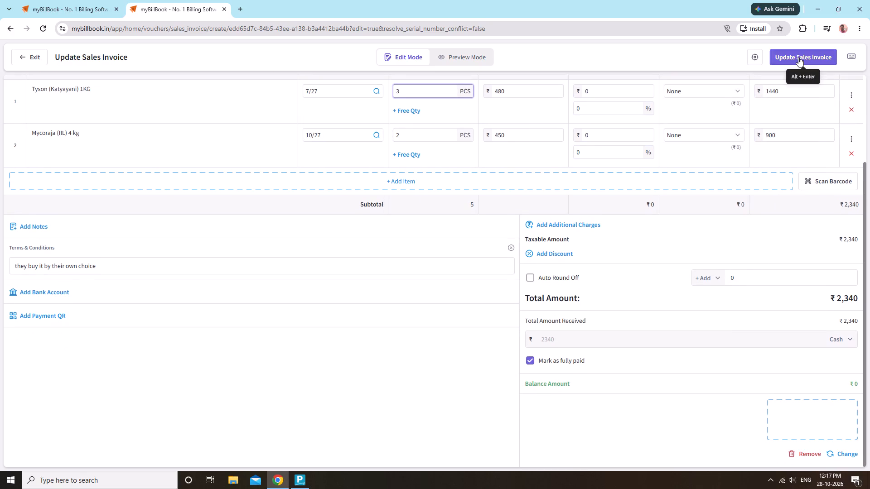
left_click(798, 57)
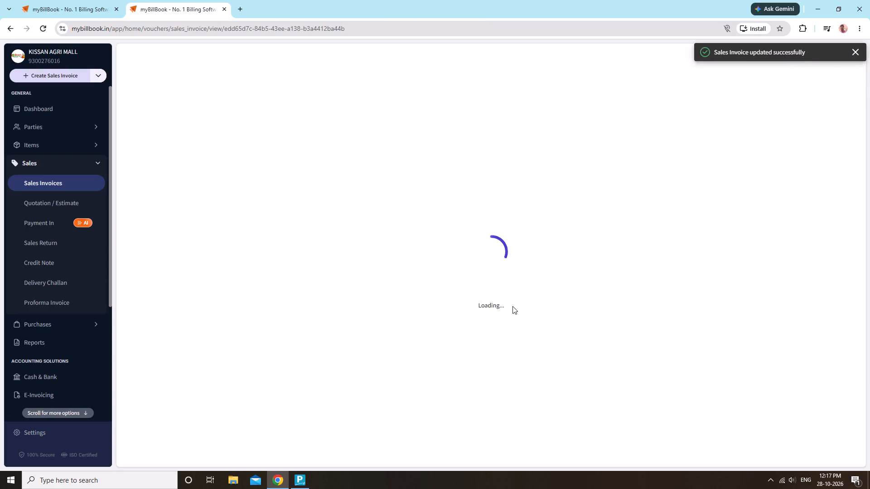
Print the updated sales invoice.
scroll(417, 189, "down", 4)
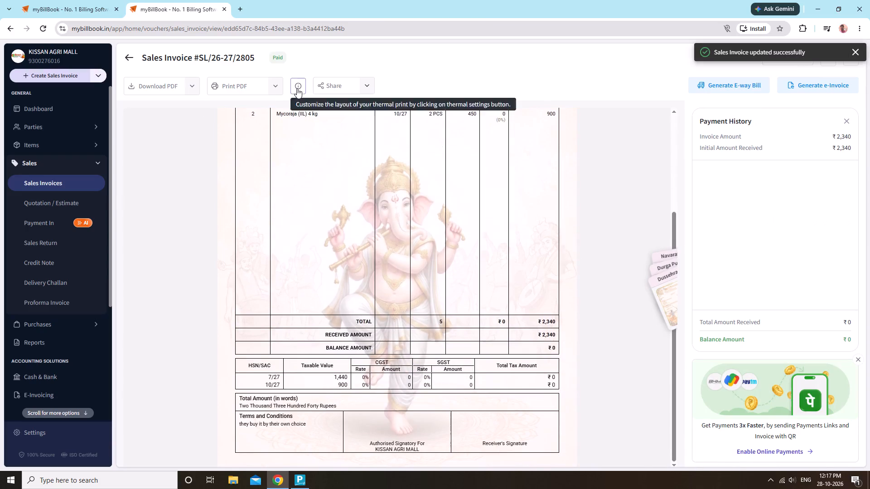
left_click(223, 93)
left_click(223, 83)
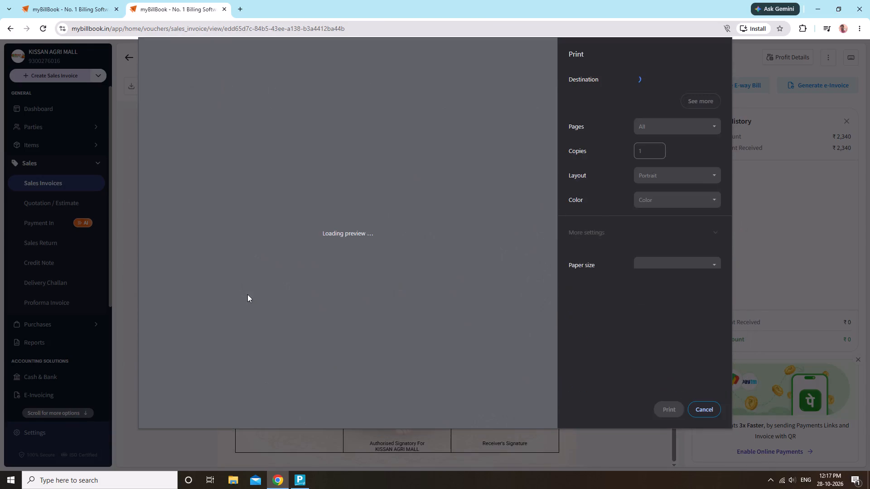
left_click(658, 405)
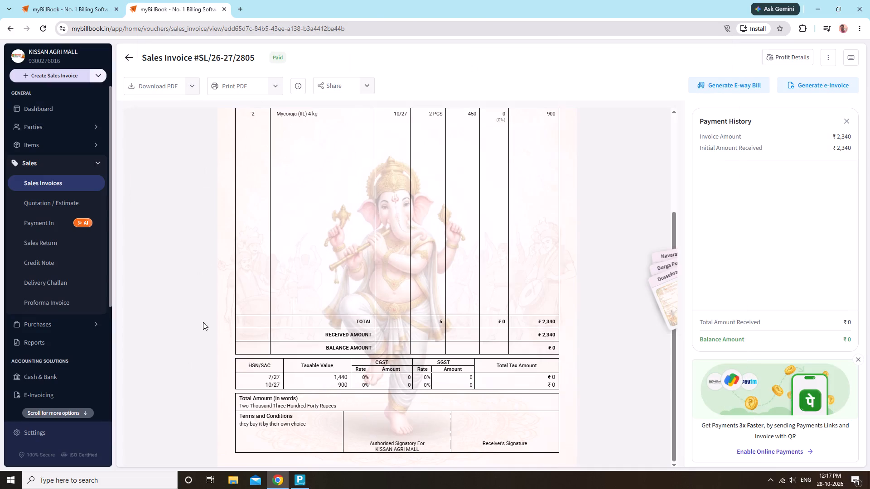
Review the updated invoice, return to the Sales Invoices list and filter it to Today.
scroll(360, 331, "up", 3)
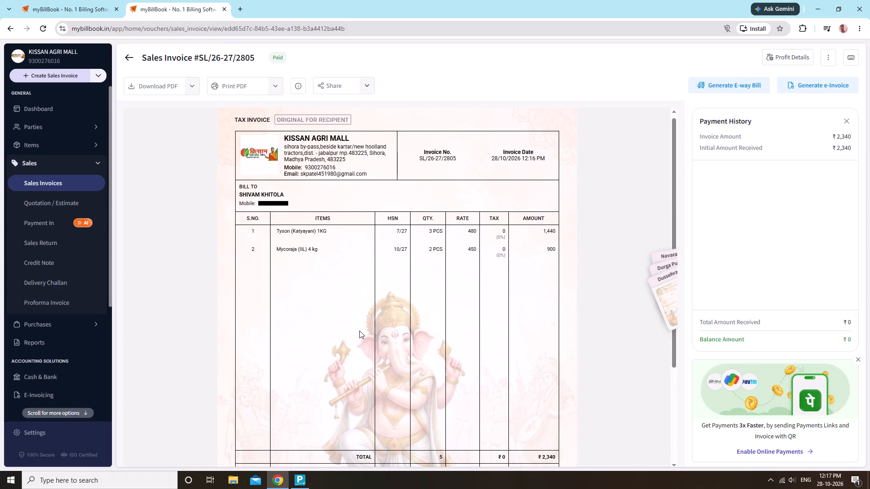
scroll(359, 331, "down", 7)
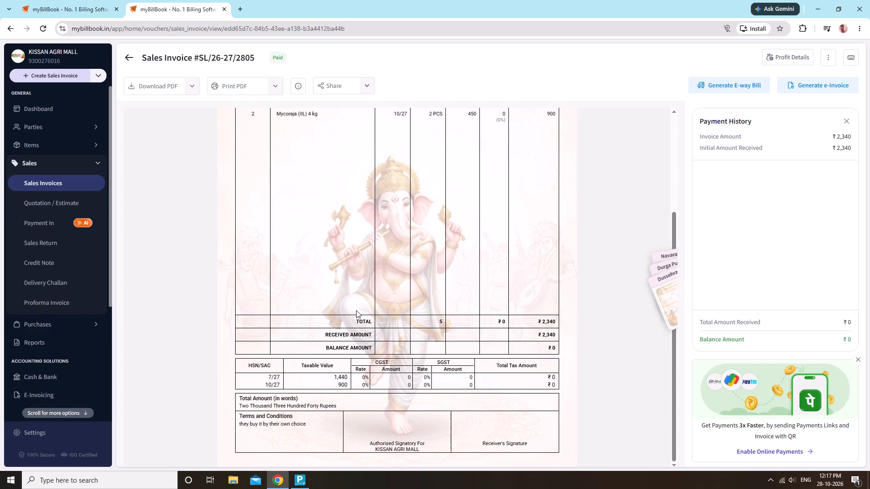
scroll(356, 310, "up", 5)
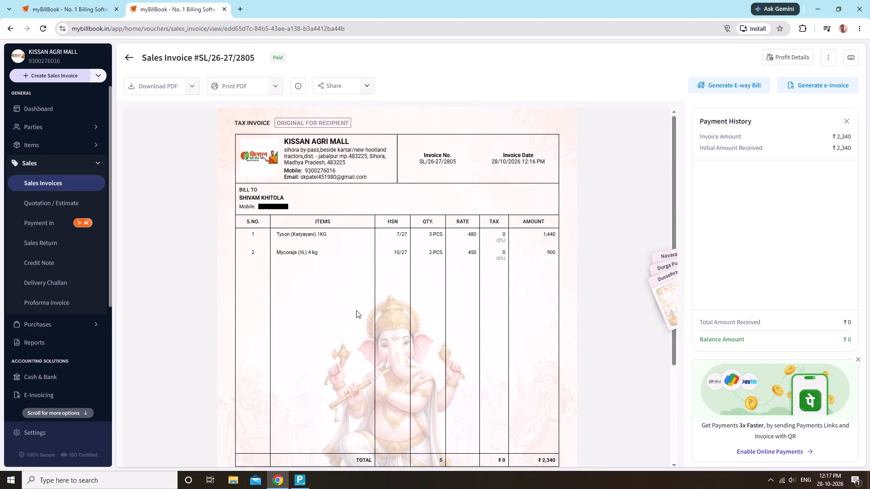
left_click(32, 163)
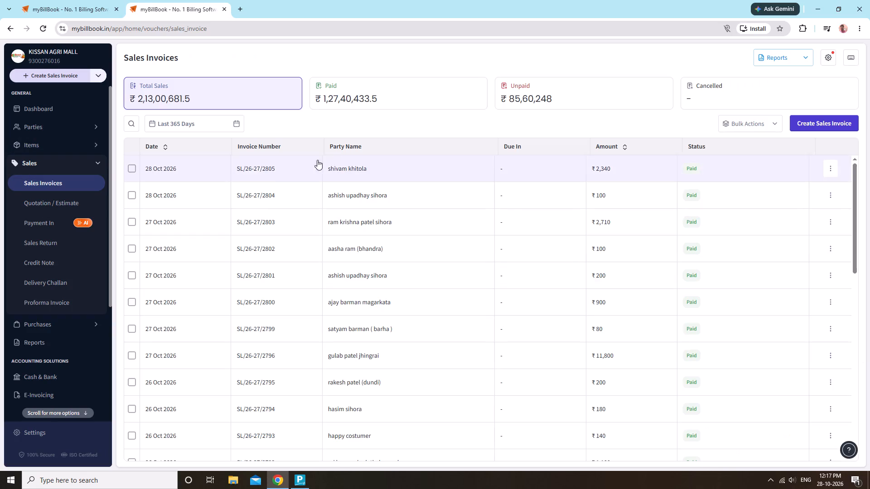
left_click(166, 124)
left_click(173, 143)
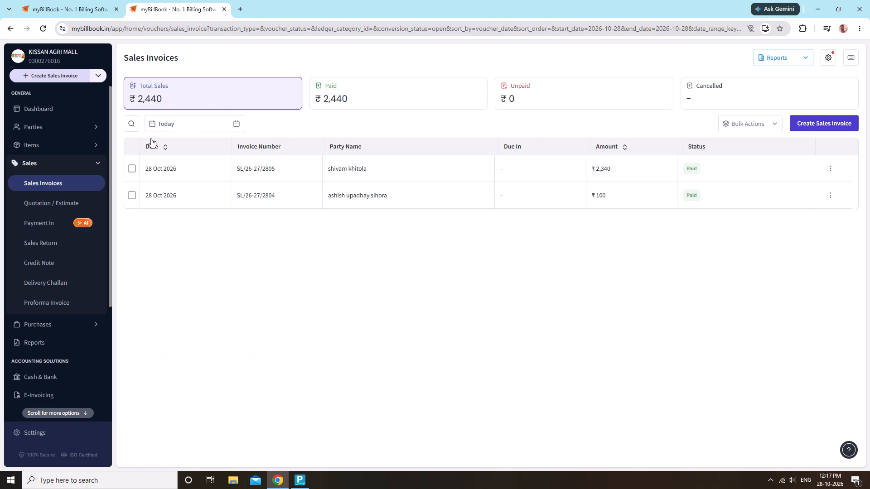
left_click(465, 123)
Look up items matching "anp" from a new sales invoice, and exit that invoice without adding anything.
left_click(815, 123)
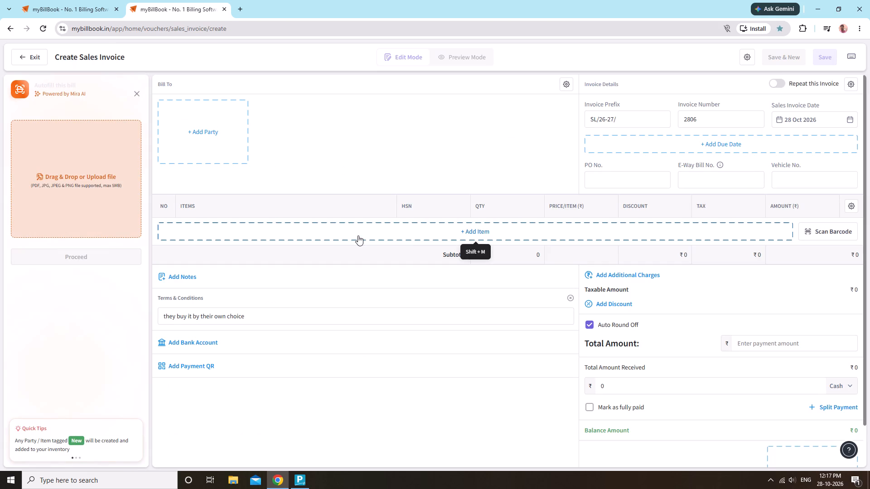
left_click(358, 235)
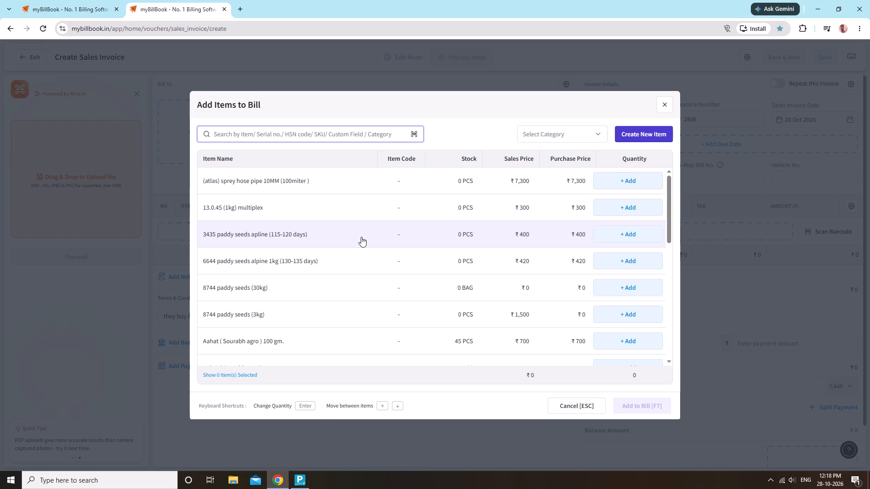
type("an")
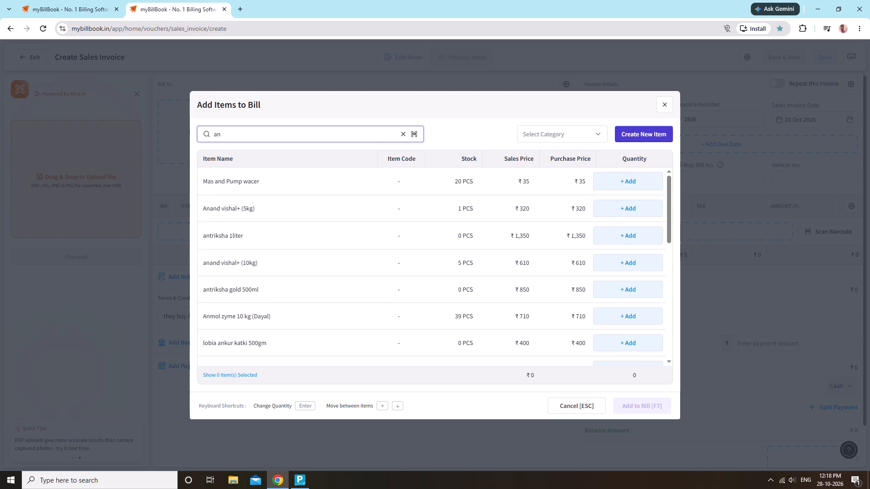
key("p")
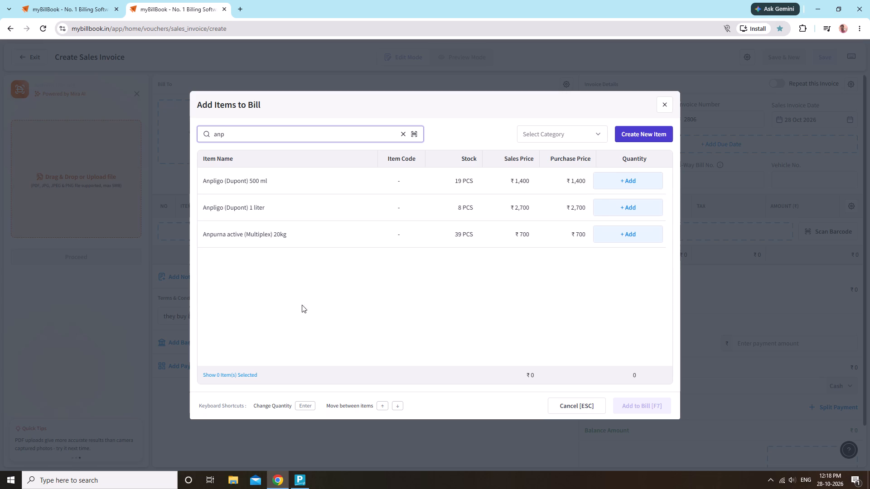
left_click(660, 96)
left_click(662, 101)
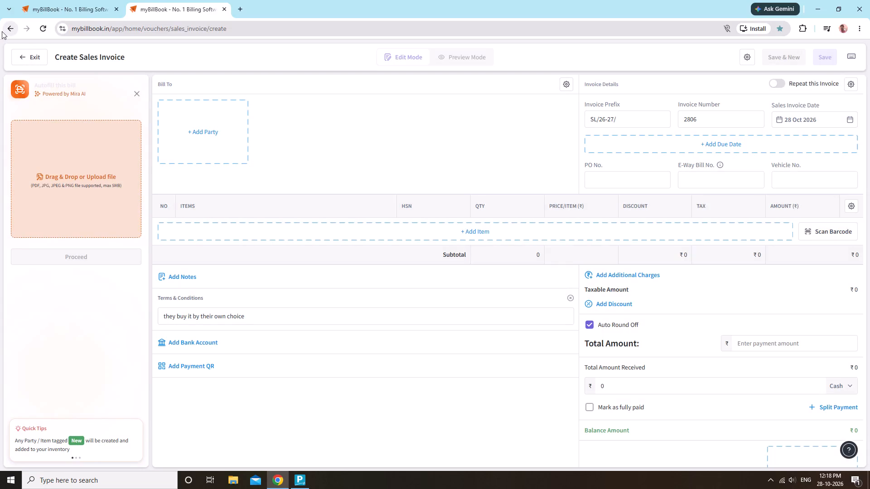
left_click(22, 50)
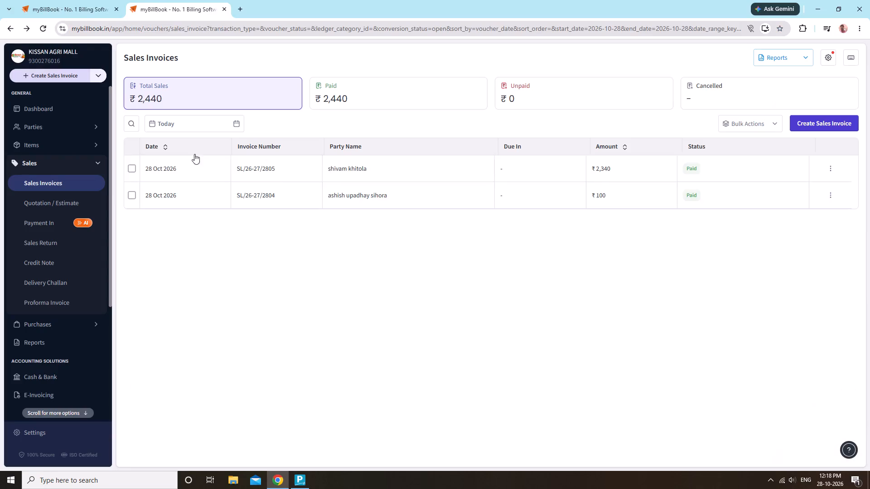
Edit sales invoice SL/26-27/2805 to add 1 PCS of Anpurna active (Multiplex) 20kg, and save the update.
left_click(350, 169)
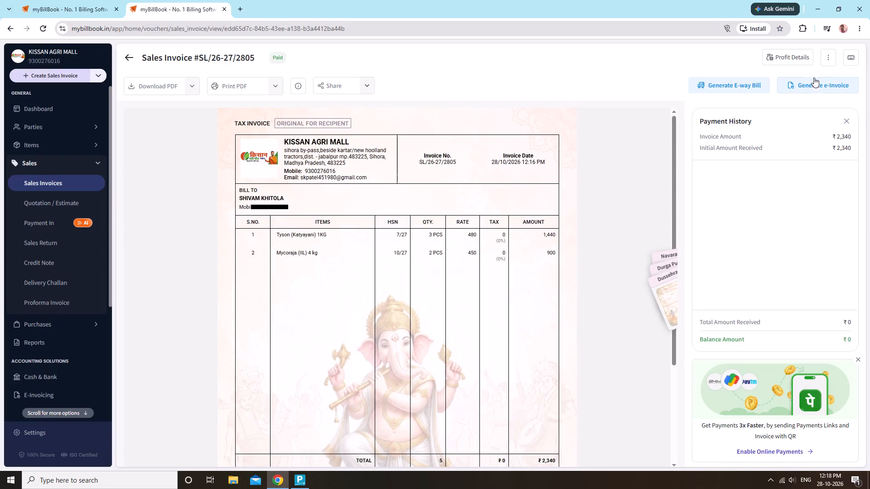
left_click(828, 65)
left_click(816, 75)
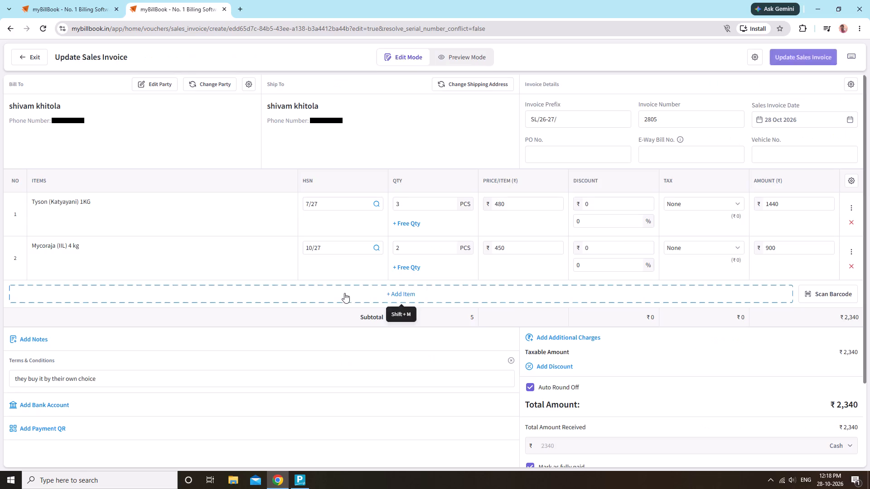
left_click(315, 292)
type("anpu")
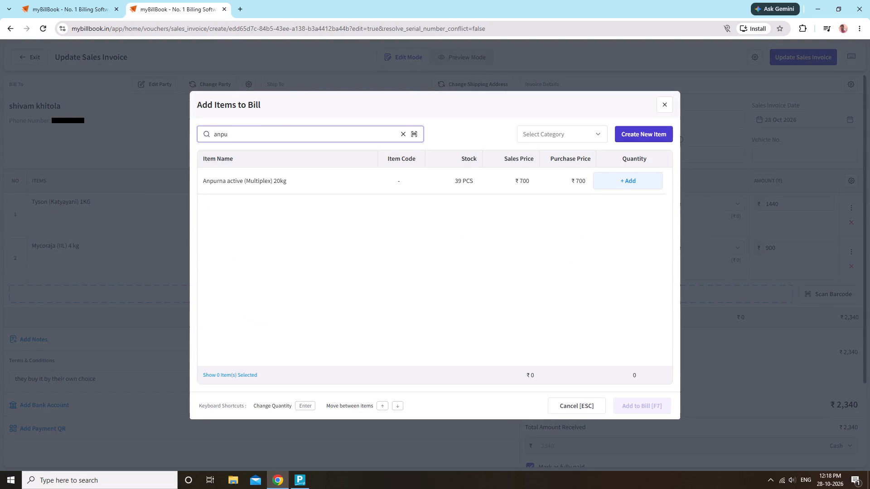
left_click(618, 182)
left_click(625, 406)
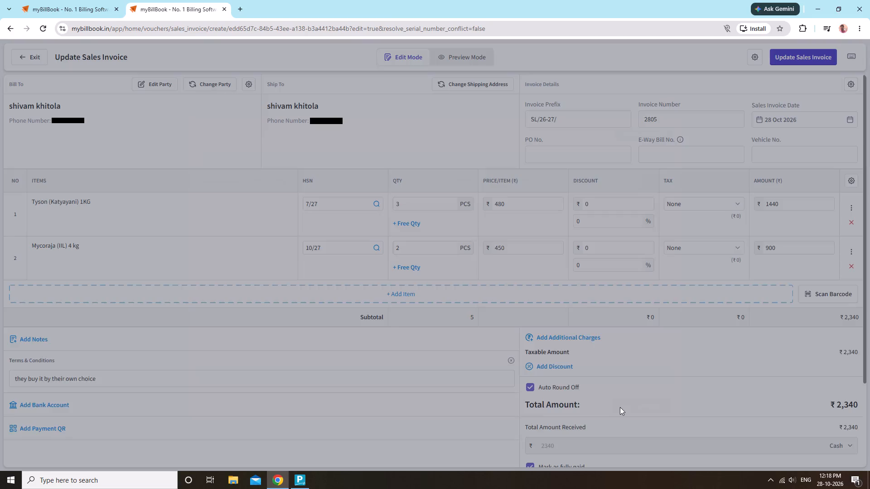
scroll(621, 408, "down", 2)
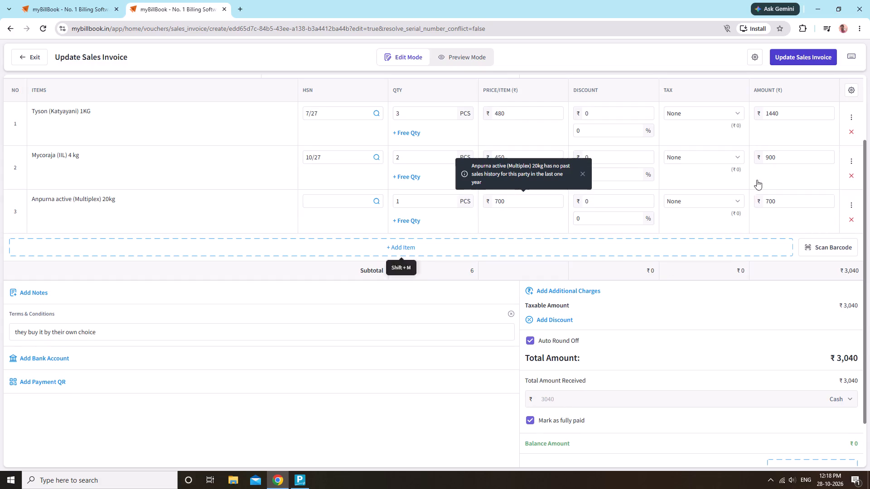
left_click(789, 59)
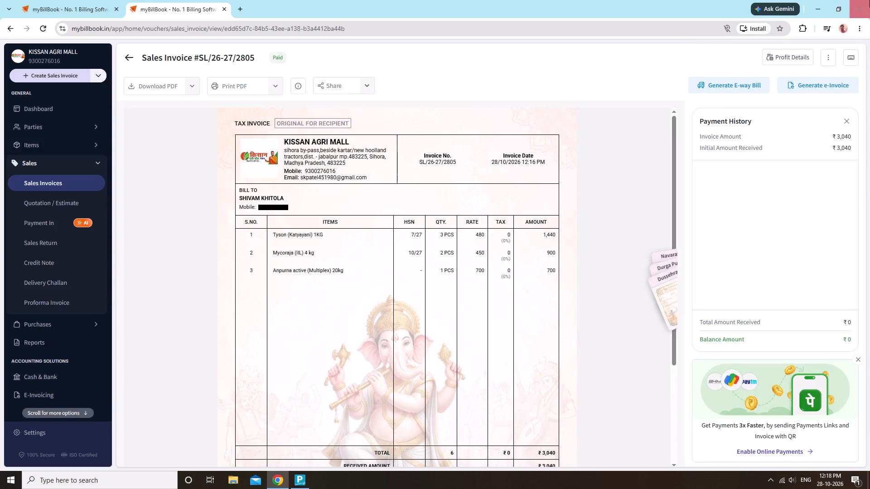
Reopen the invoice for editing, look up items matching "bone", add nothing and save the invoice again.
left_click(831, 52)
left_click(826, 68)
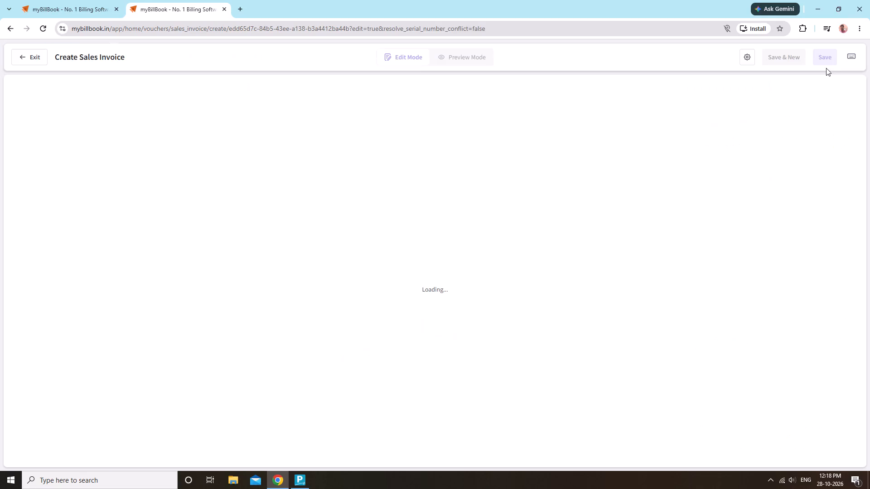
left_click(353, 329)
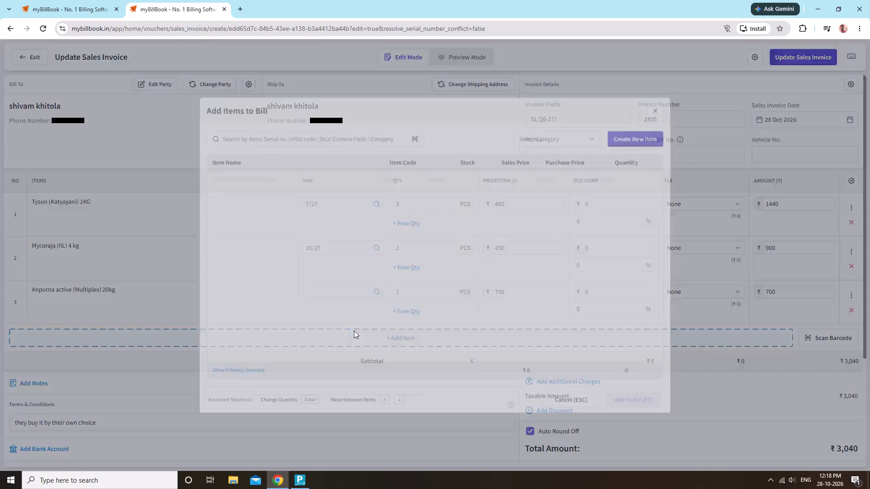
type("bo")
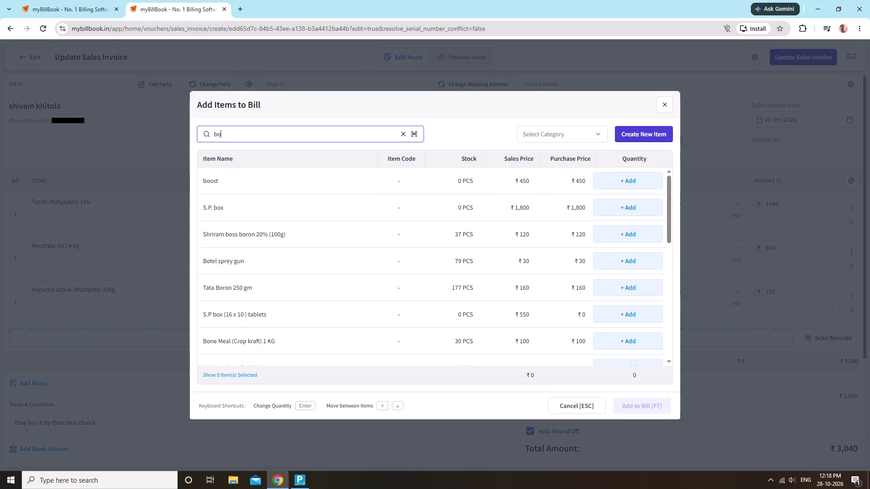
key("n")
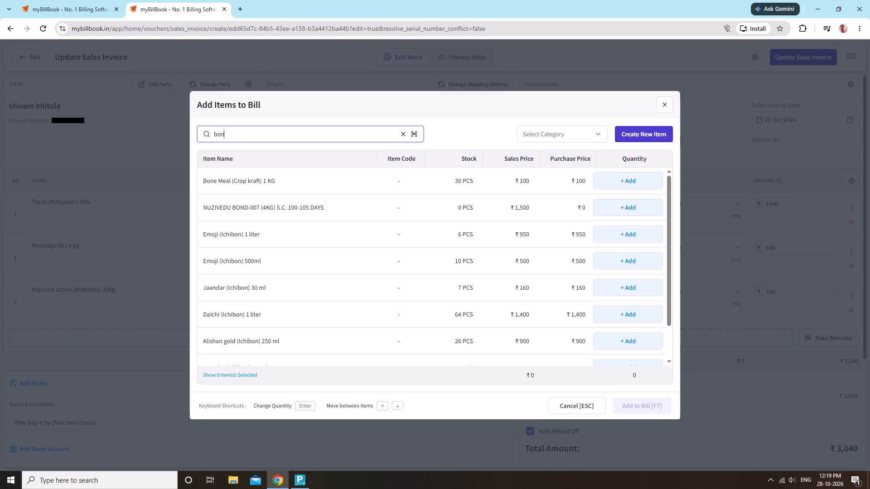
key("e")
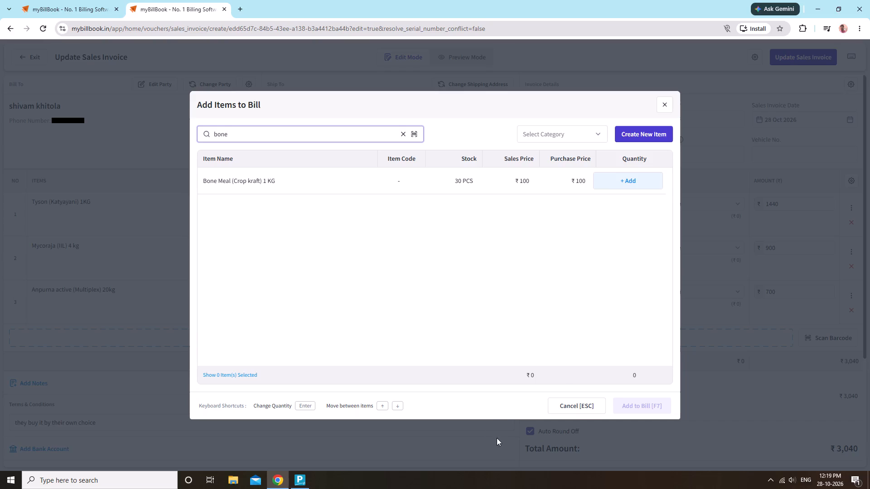
left_click(561, 401)
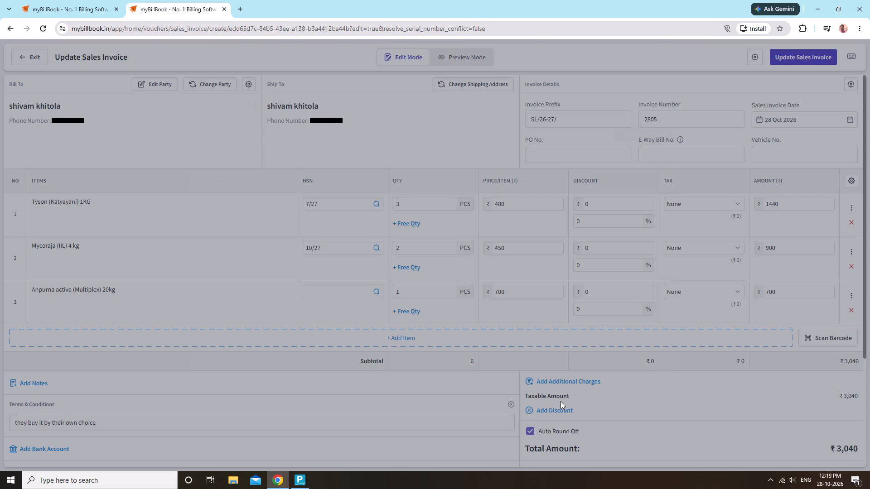
scroll(585, 406, "down", 6)
left_click(799, 50)
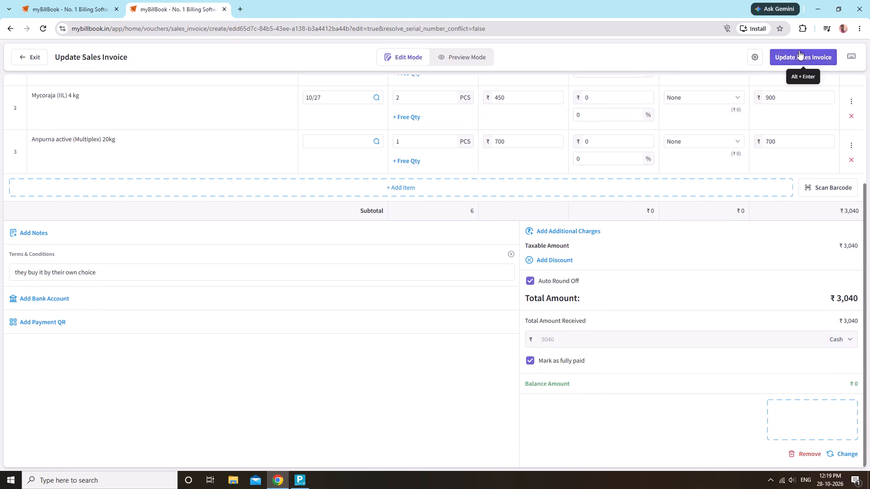
Print the updated sales invoice SL/26-27/2805.
left_click(218, 86)
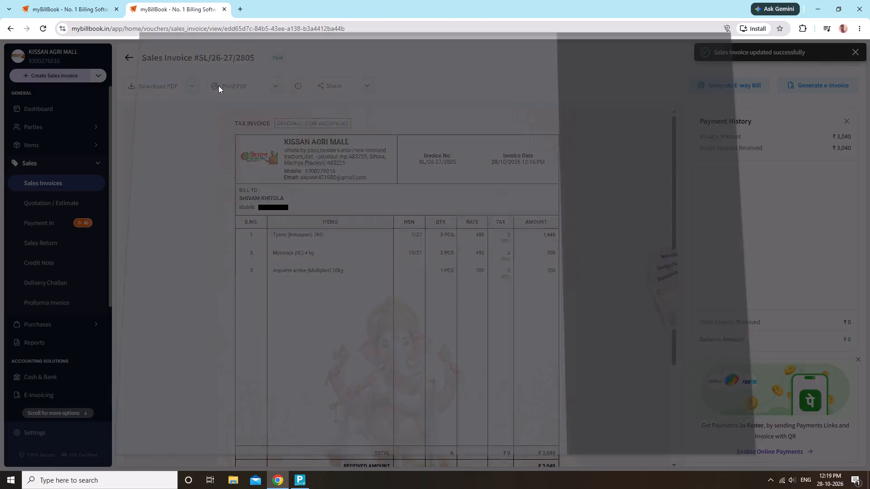
left_click(670, 403)
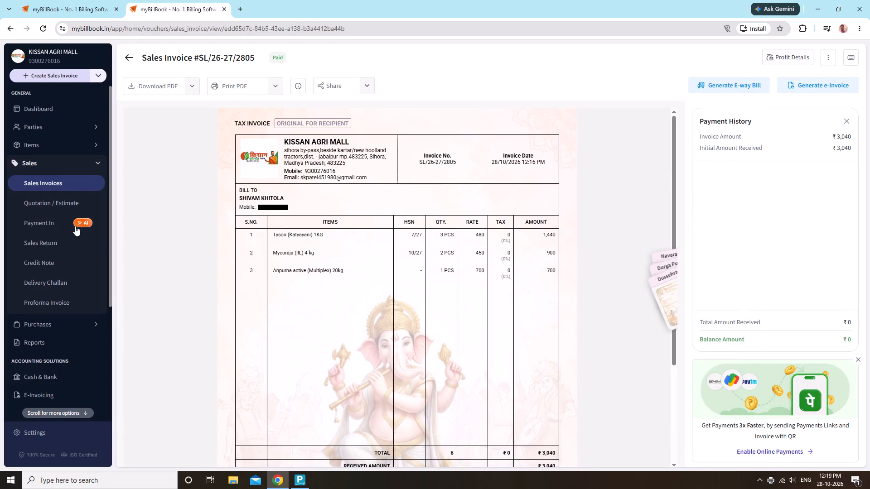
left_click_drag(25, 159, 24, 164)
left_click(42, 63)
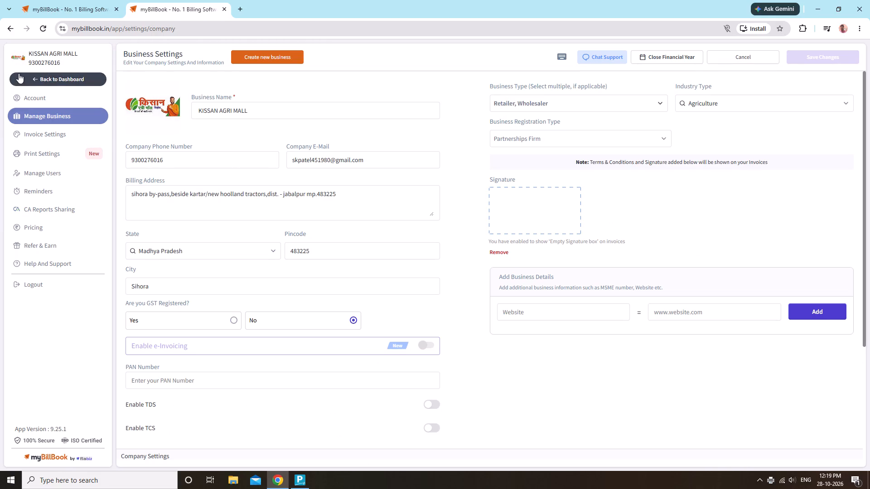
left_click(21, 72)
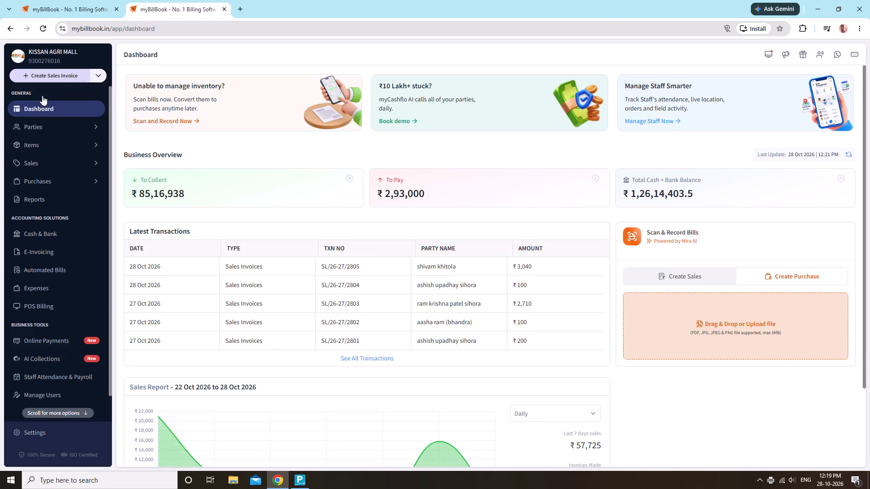
Start a new sales invoice and add 1 PCS of Rift (Sourabha agro) 250 ml.
left_click(55, 75)
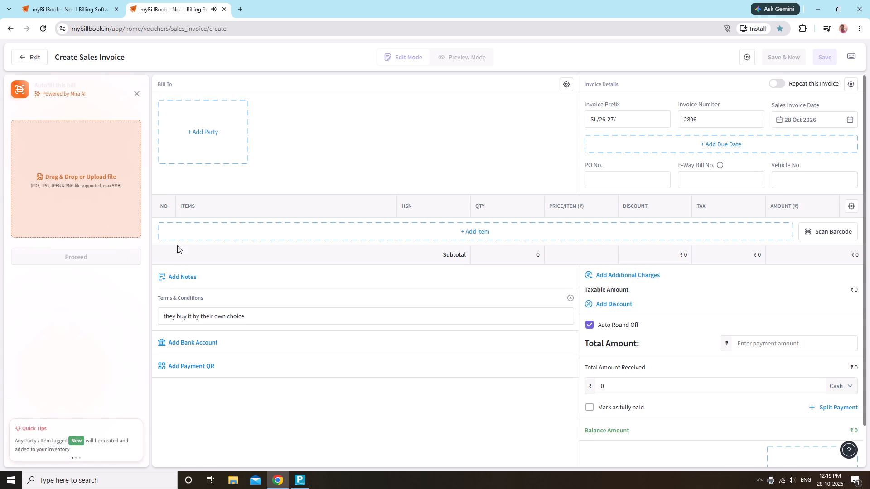
left_click(185, 238)
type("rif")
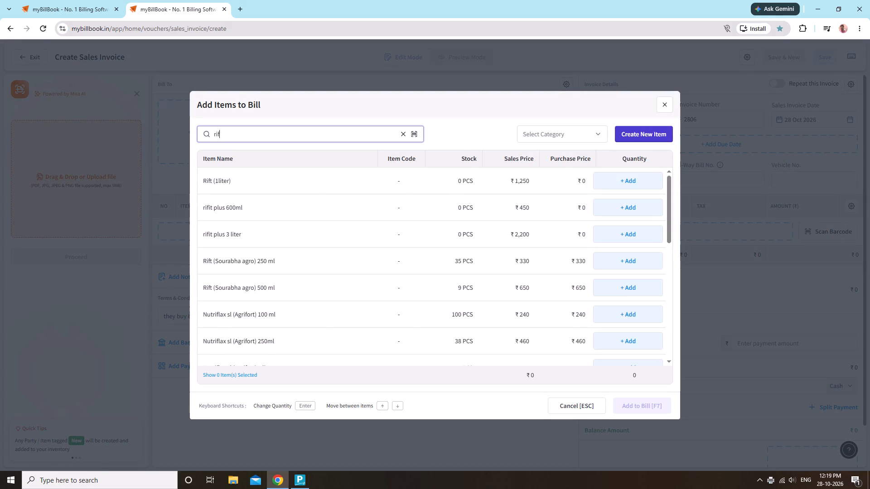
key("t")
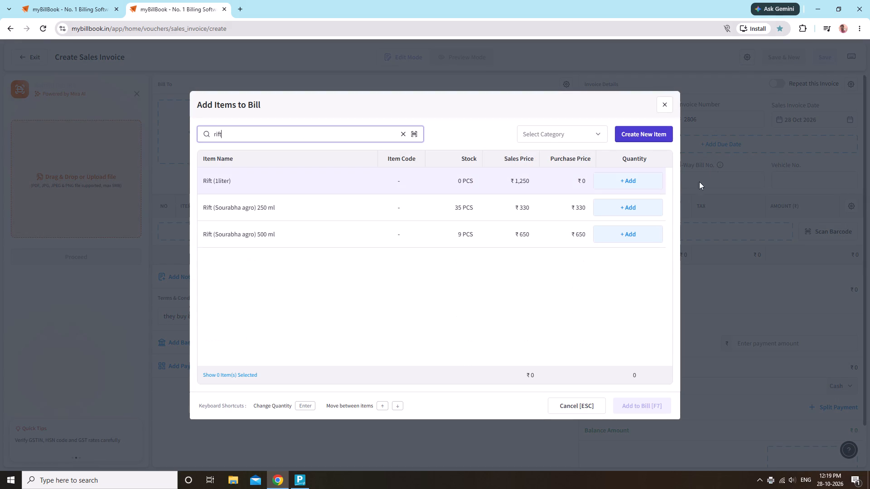
left_click(653, 212)
left_click(644, 405)
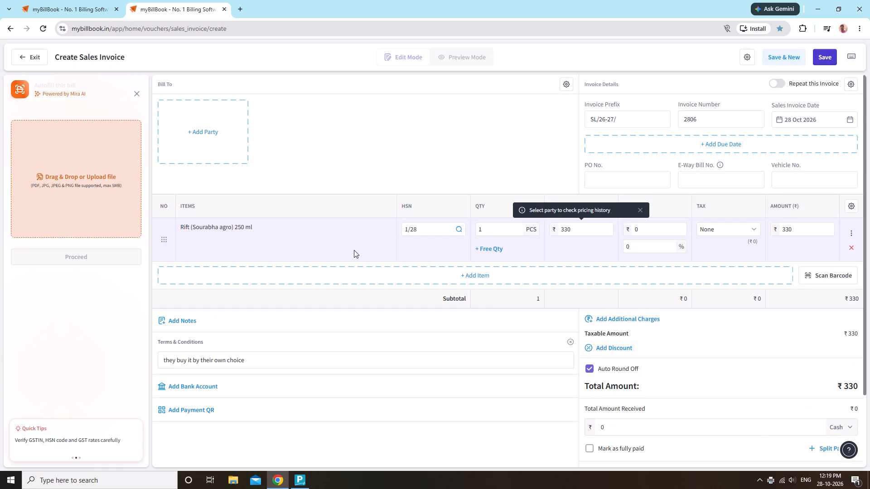
Add 1 PCS of Valid (greencross) 500 ml to the new sales invoice.
left_click(315, 277)
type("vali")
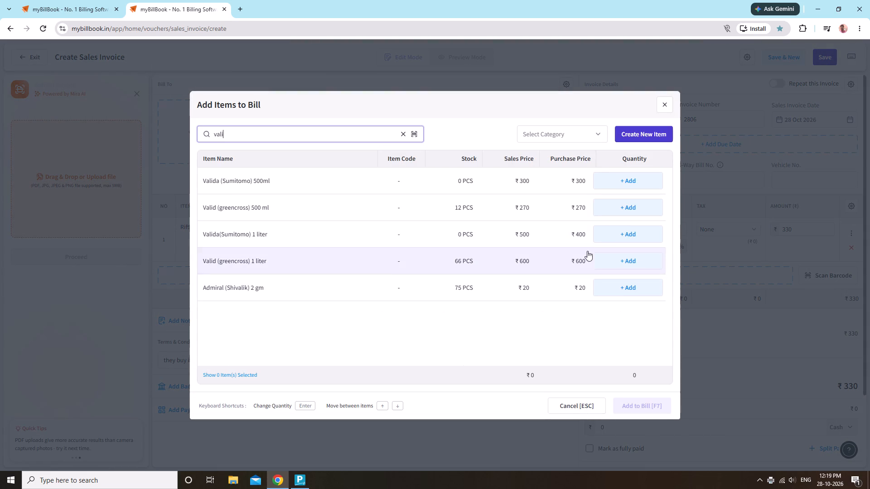
left_click(633, 211)
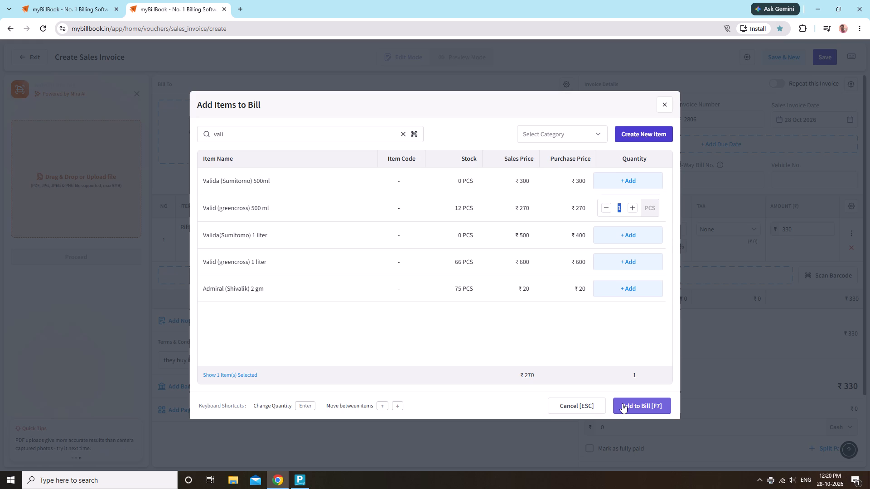
left_click(622, 403)
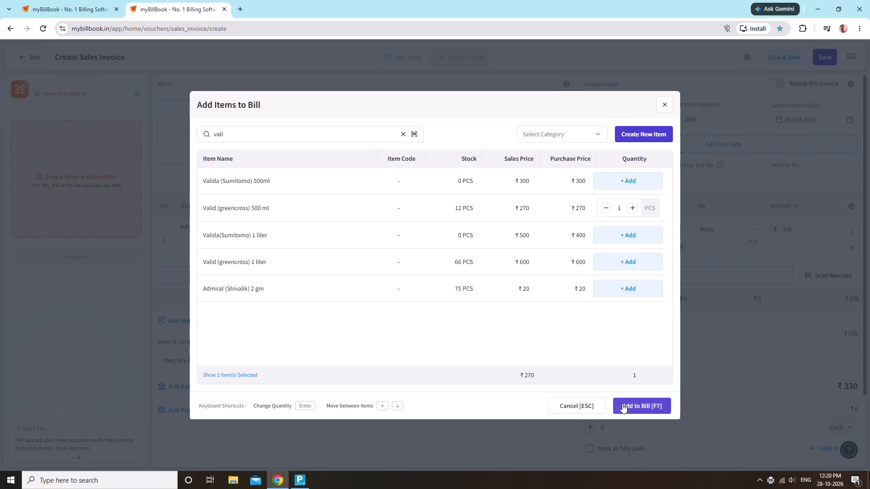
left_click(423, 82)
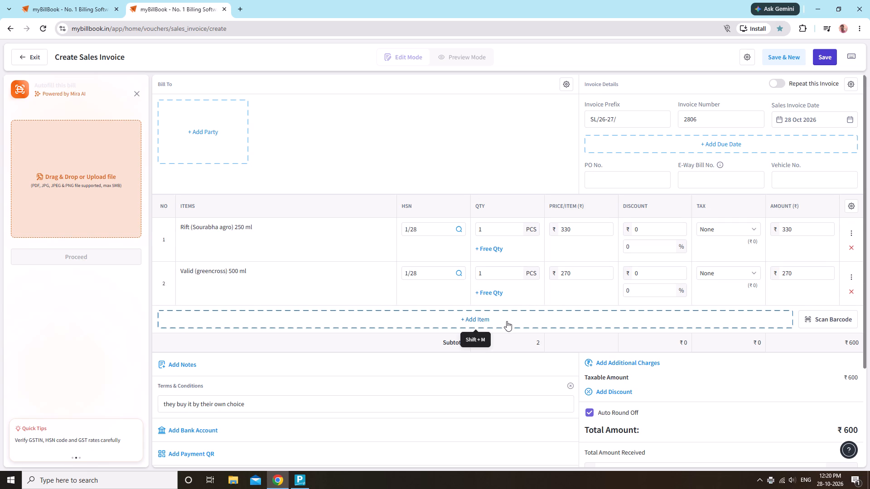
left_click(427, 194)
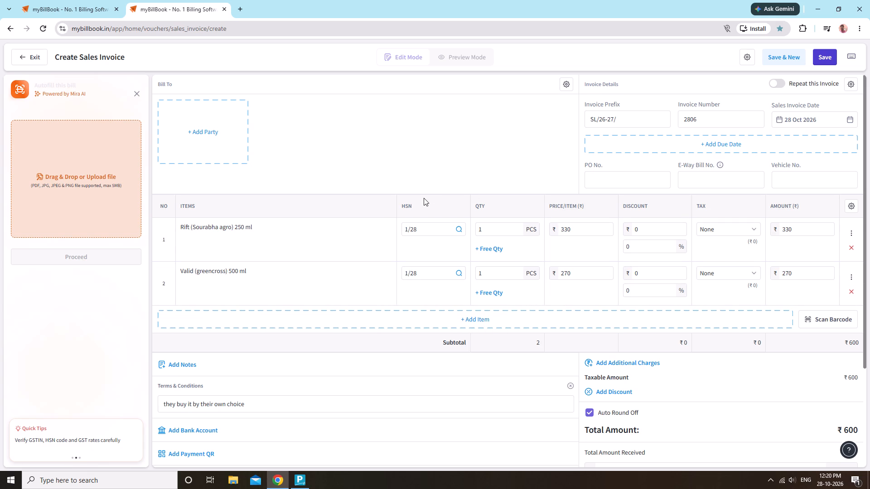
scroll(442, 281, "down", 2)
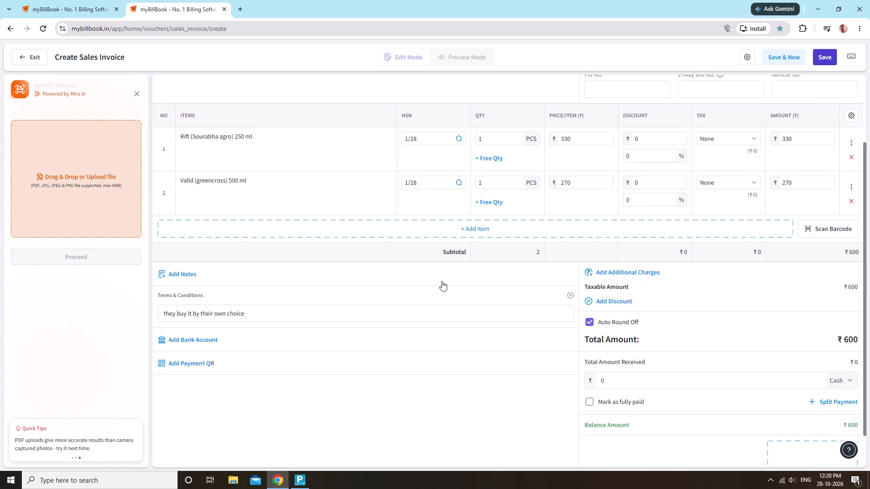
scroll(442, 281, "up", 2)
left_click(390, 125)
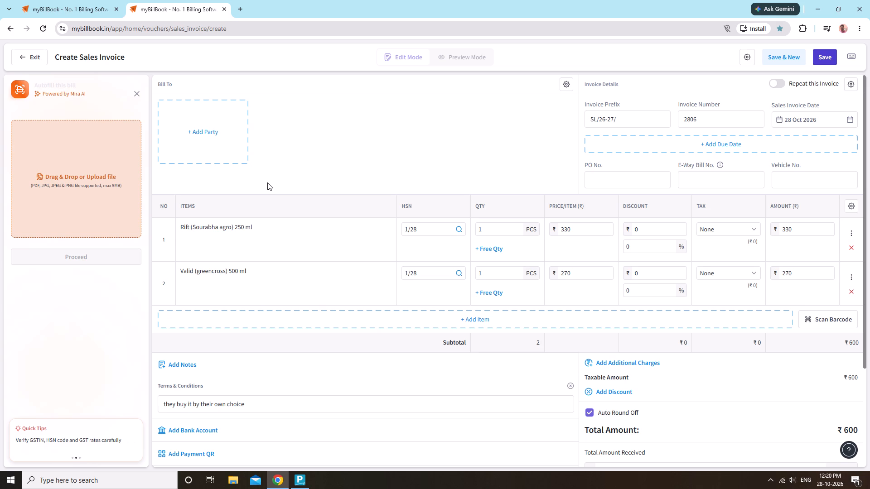
Search the existing parties for the customer using the first-name spelling "niraj", trying it with the surname as well.
left_click(193, 122)
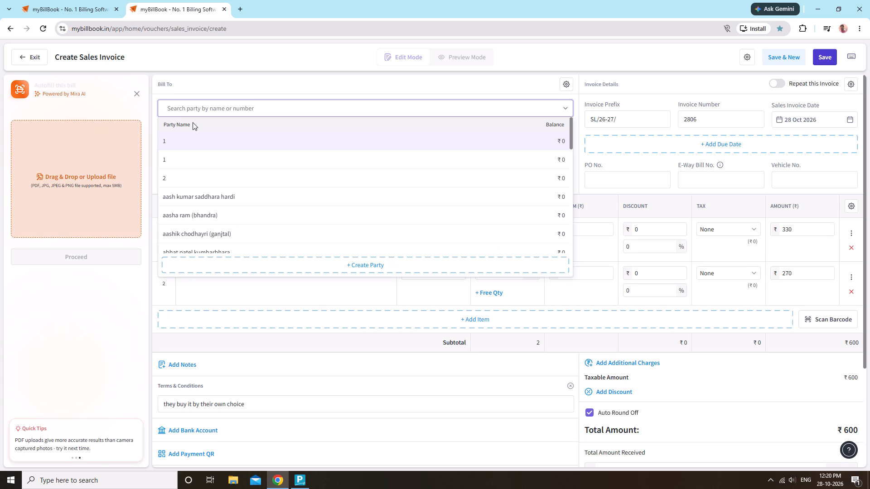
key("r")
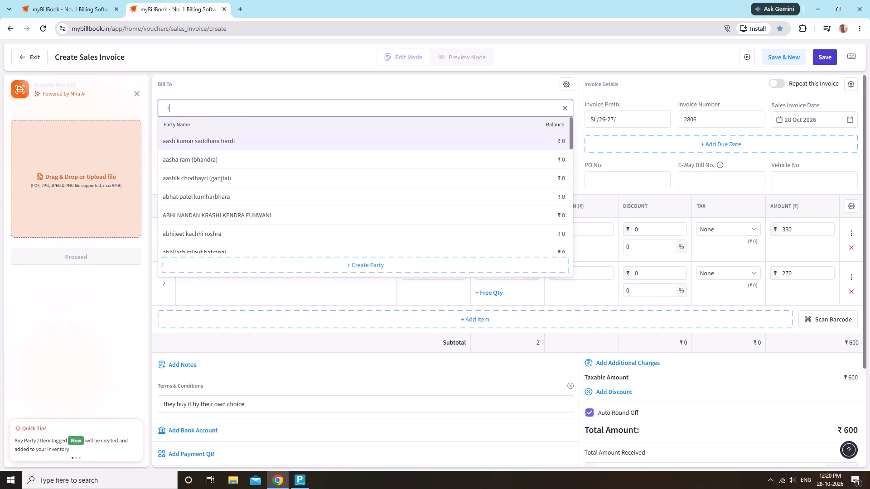
key("BackSpace")
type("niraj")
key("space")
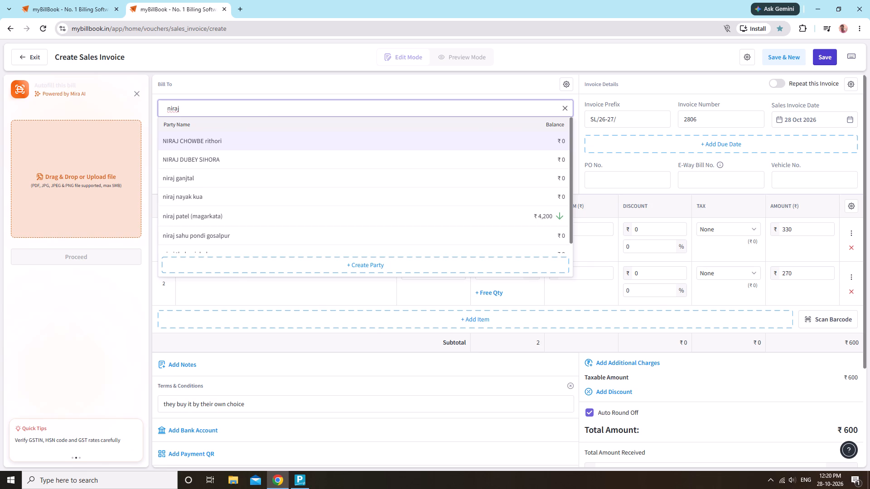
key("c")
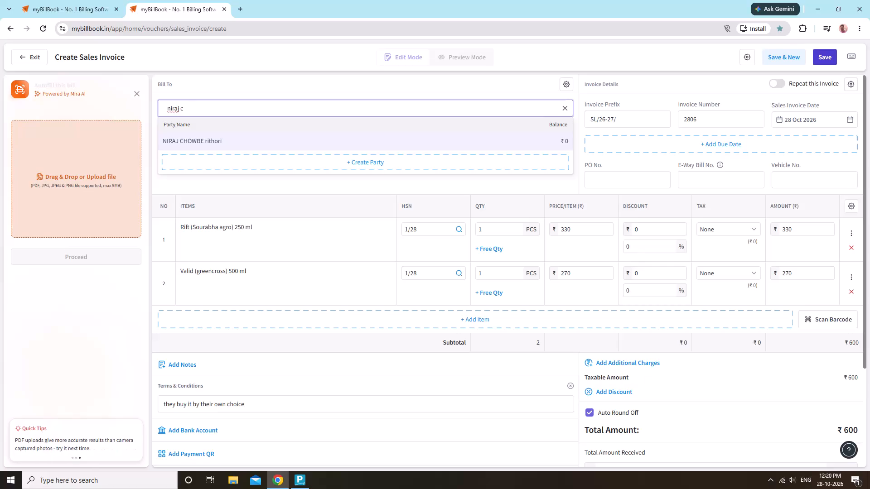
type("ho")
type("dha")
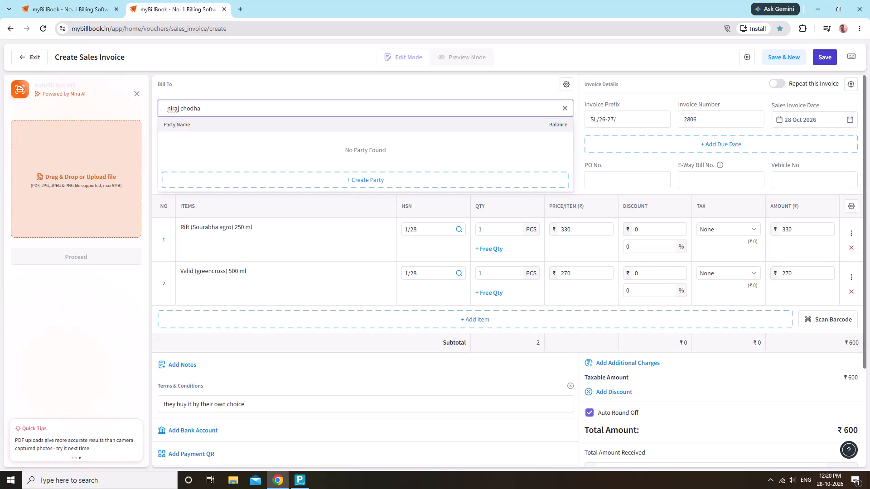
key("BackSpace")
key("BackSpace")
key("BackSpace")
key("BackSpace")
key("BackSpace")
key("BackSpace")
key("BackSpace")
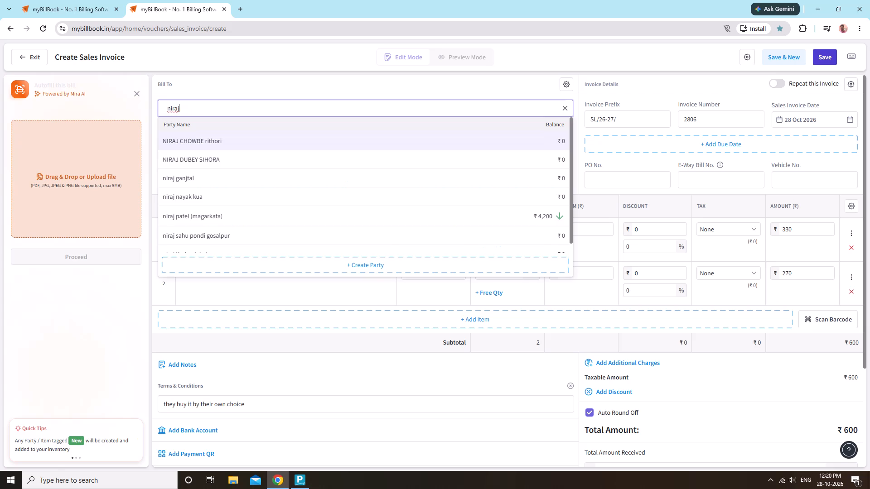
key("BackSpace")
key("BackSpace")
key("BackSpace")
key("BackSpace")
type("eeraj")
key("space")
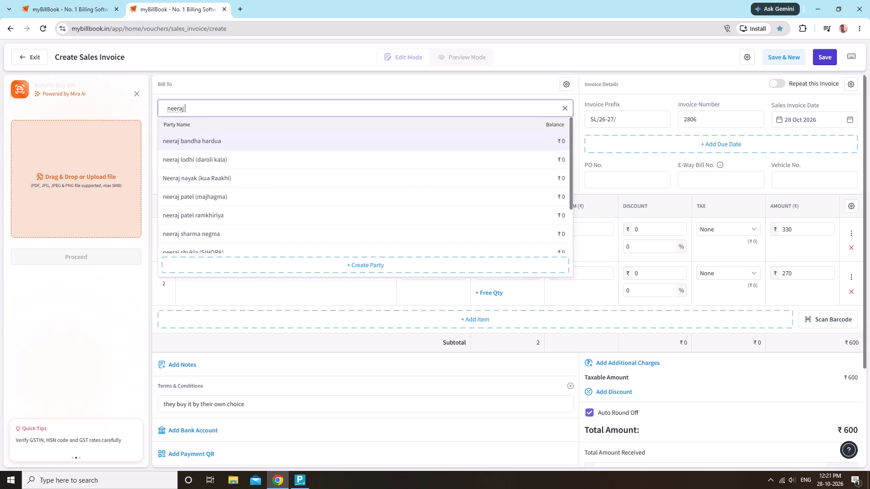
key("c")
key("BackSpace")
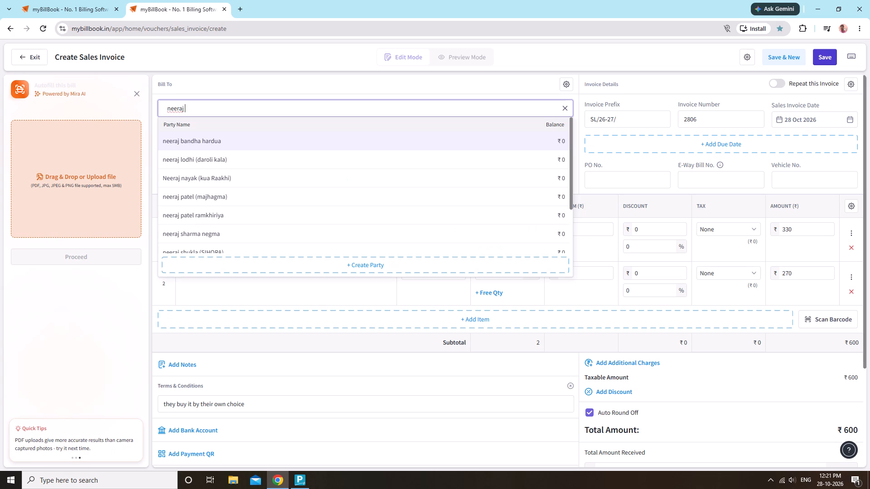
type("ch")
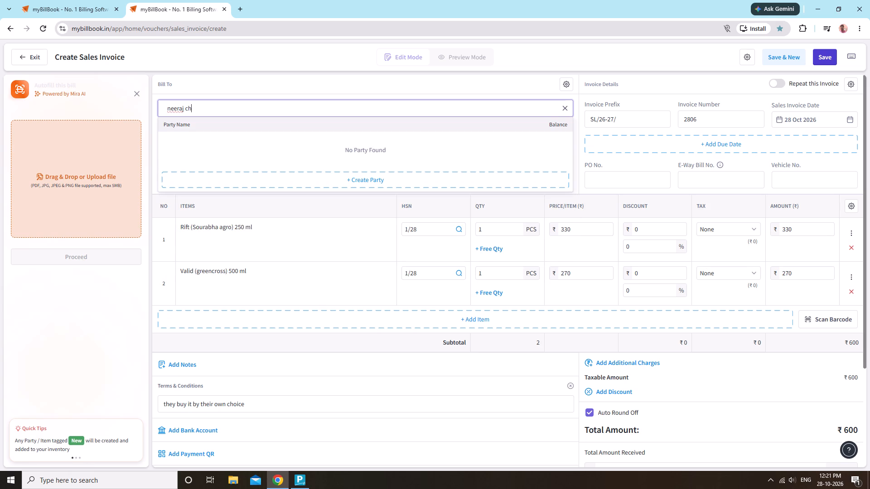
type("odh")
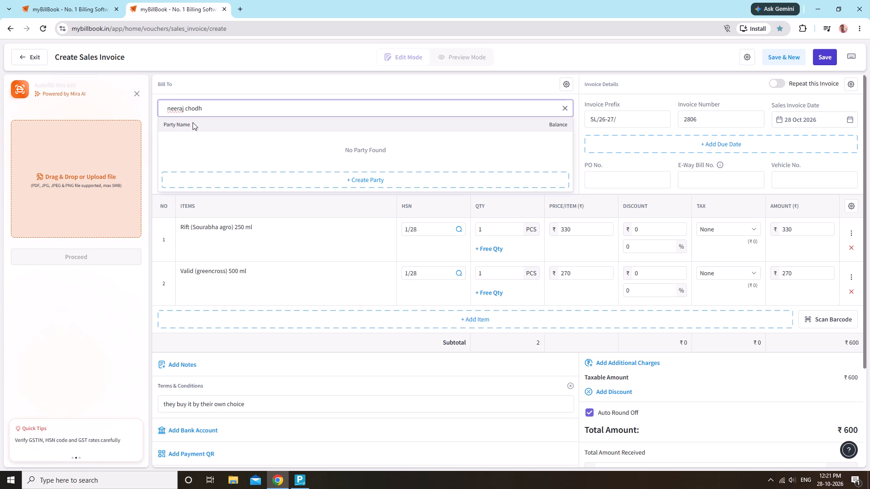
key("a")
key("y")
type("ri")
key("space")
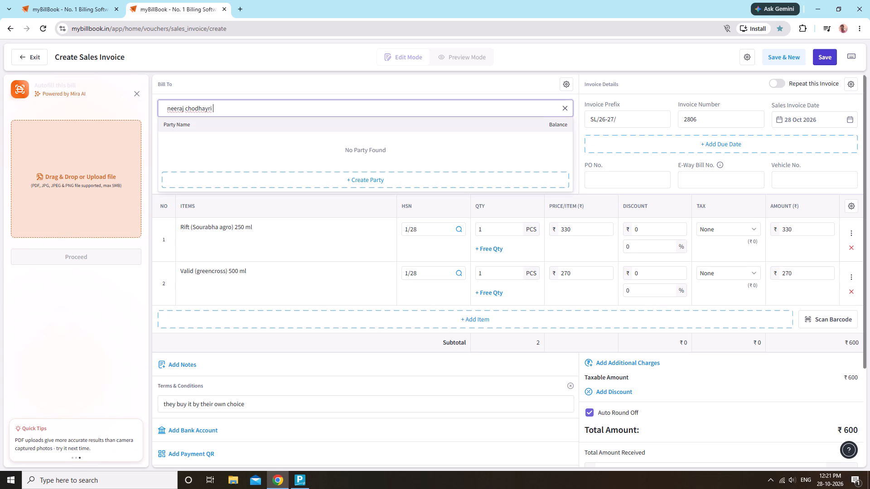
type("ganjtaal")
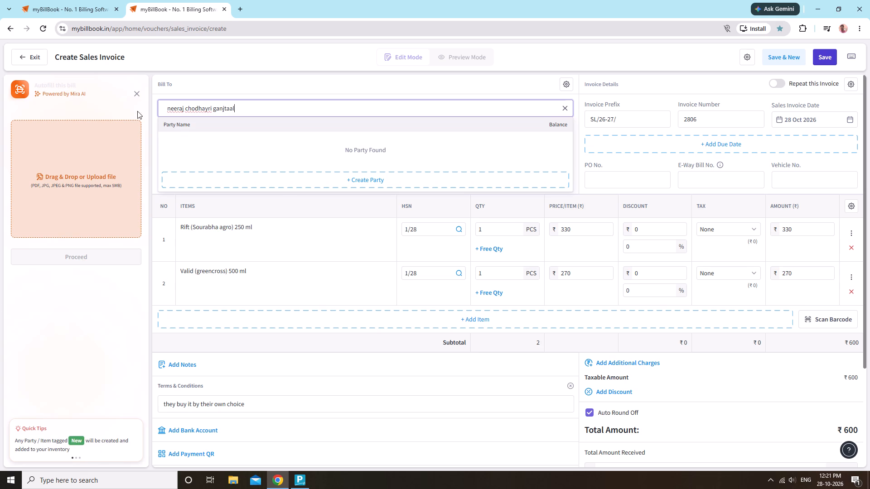
left_click(329, 182)
left_click(588, 391)
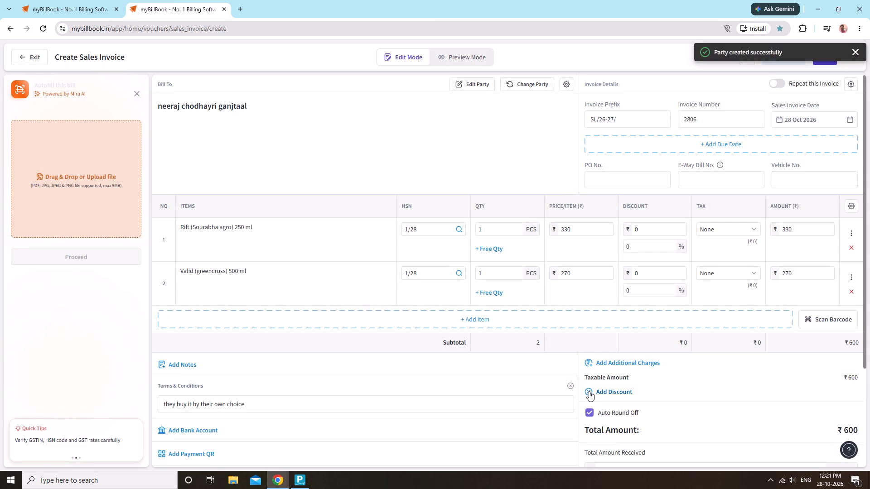
Mark the new sales invoice as fully paid in cash and save it.
scroll(631, 400, "down", 4)
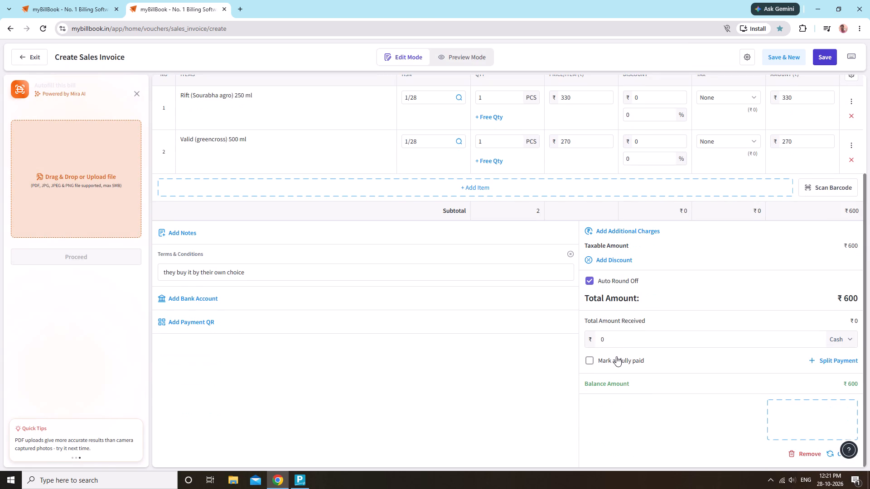
left_click(595, 359)
scroll(595, 367, "down", 4)
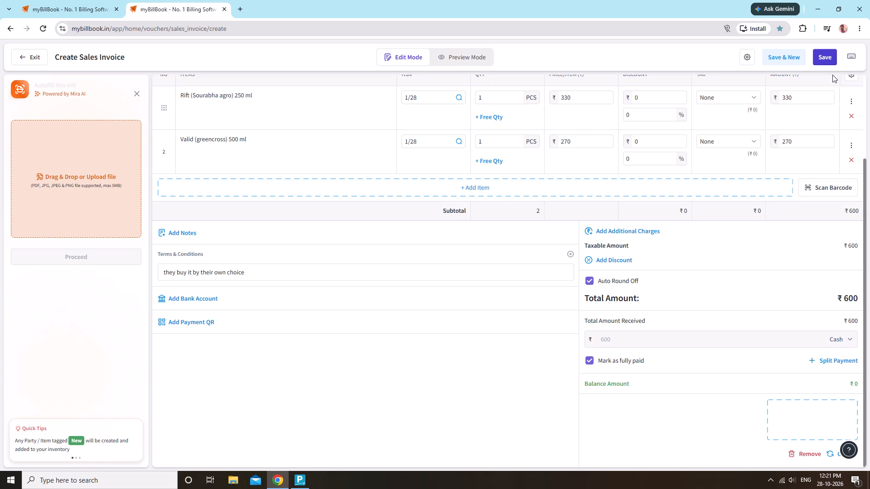
left_click(831, 56)
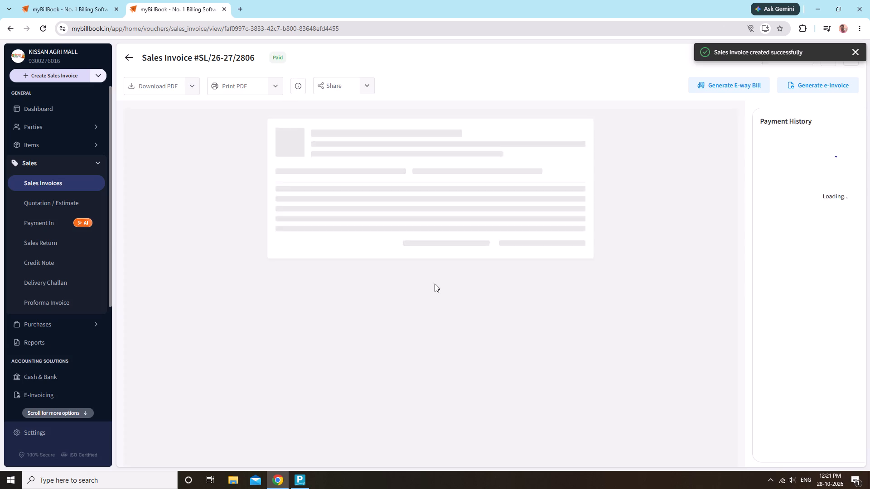
Print one black-and-white copy of sales invoice SL/26-27/2806 on the HP Smart Tank 530 series printer.
scroll(367, 292, "down", 2)
left_click(226, 80)
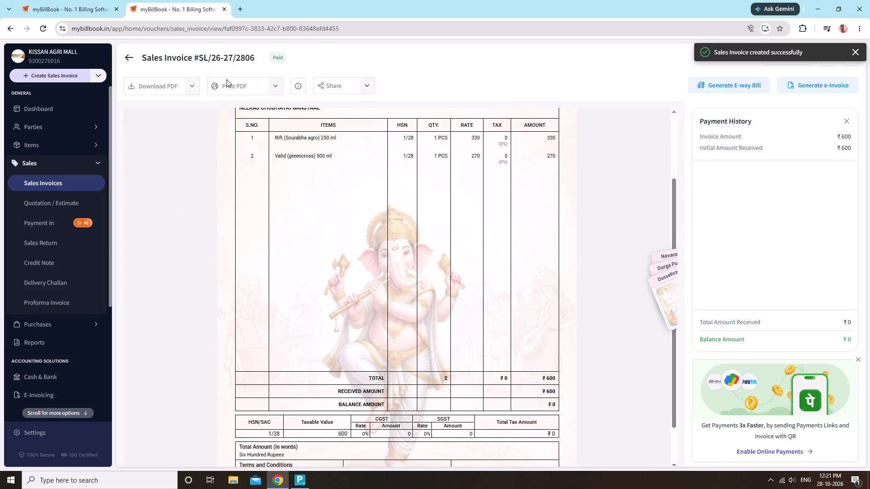
left_click(230, 85)
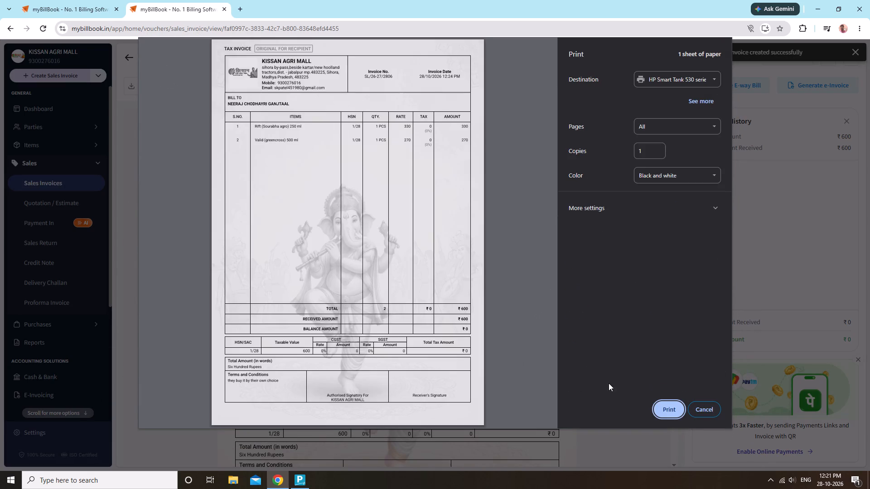
left_click(662, 408)
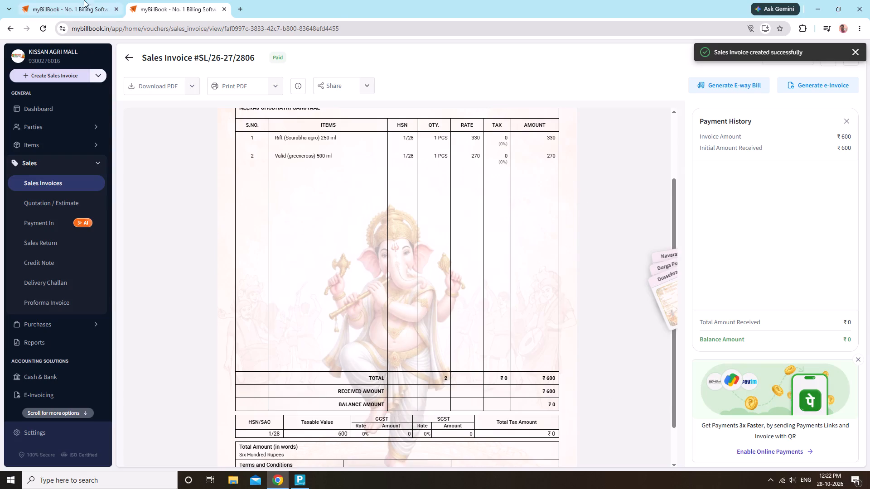
Close the older myBillBook browser tab and open the sales invoices list in a new tab.
left_click(109, 0)
left_click(113, 8)
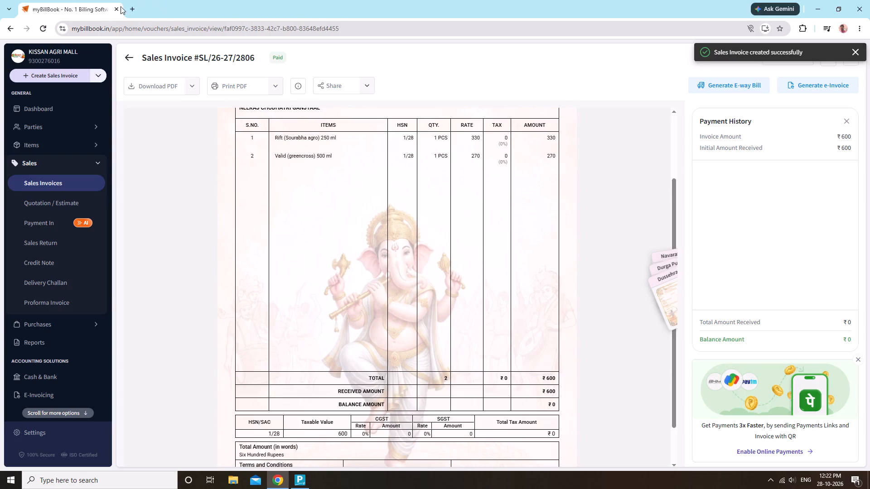
left_click(129, 7)
double_click(386, 257)
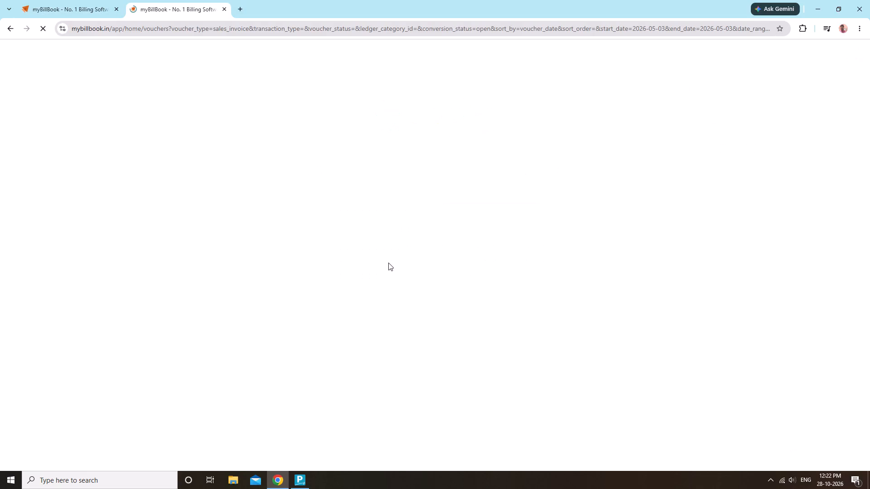
Reopen sales invoice SL/26-27/2806 for editing and look through the items available to add, adding none.
left_click(430, 164)
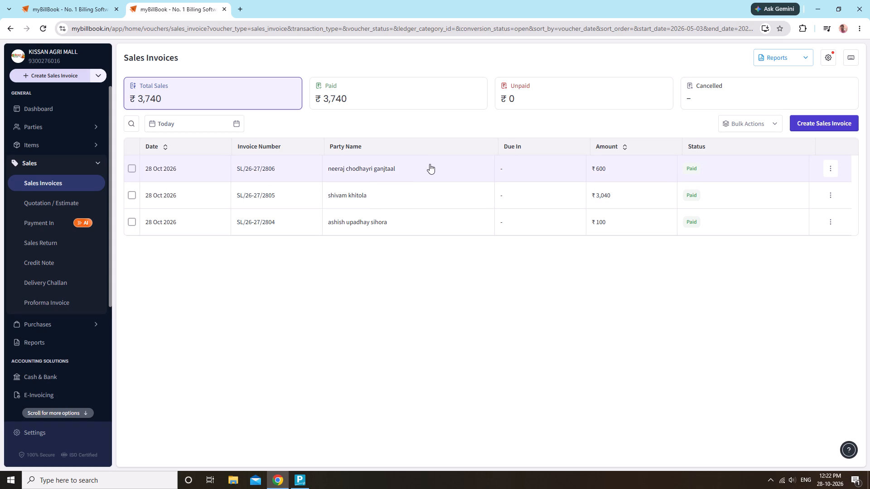
left_click(824, 60)
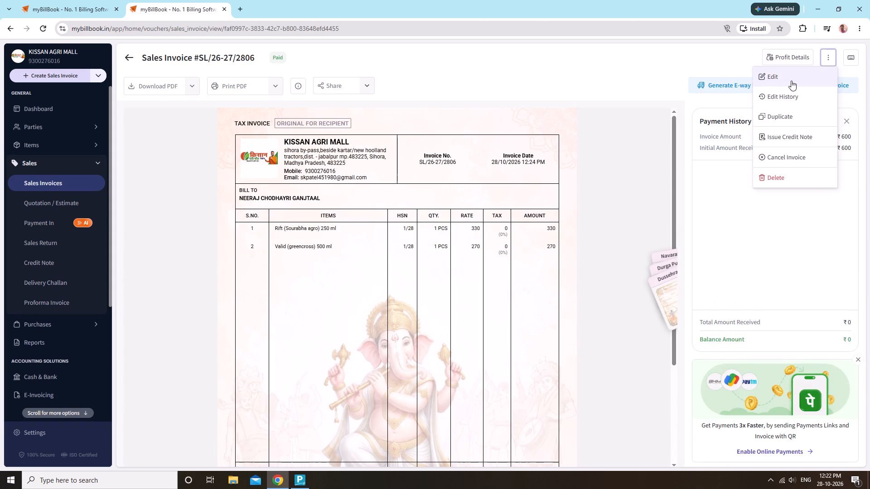
left_click(791, 81)
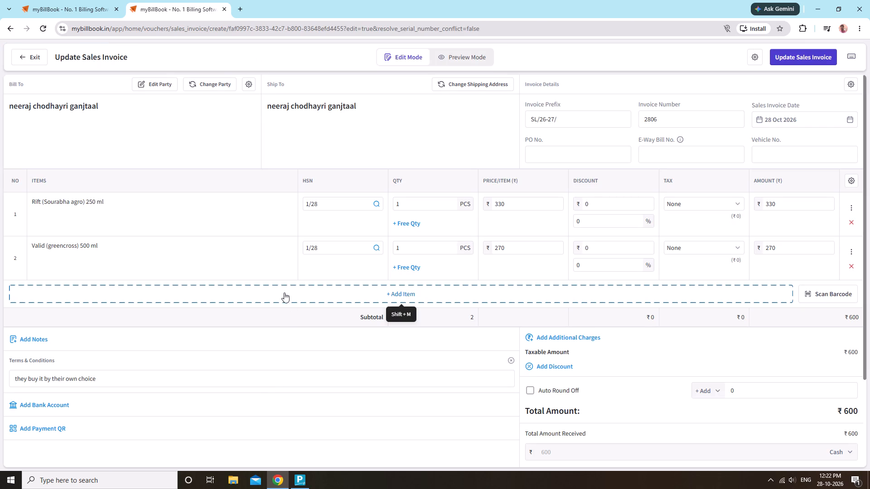
left_click(284, 292)
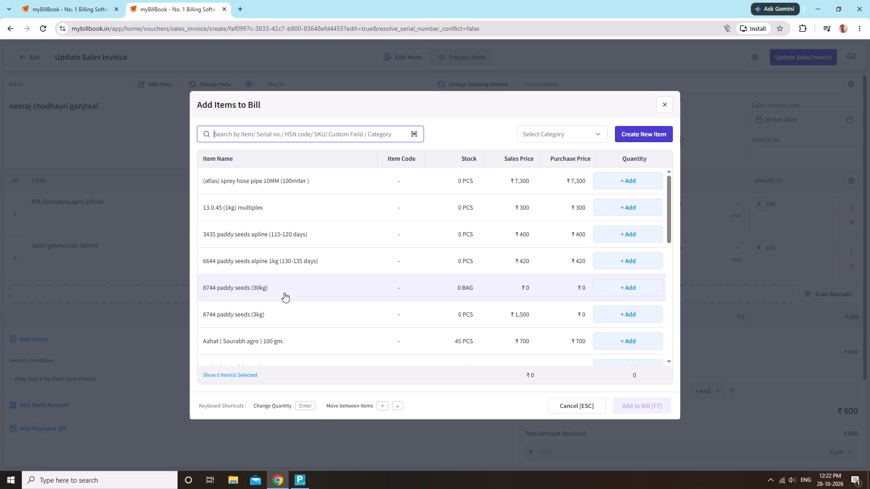
left_click(559, 411)
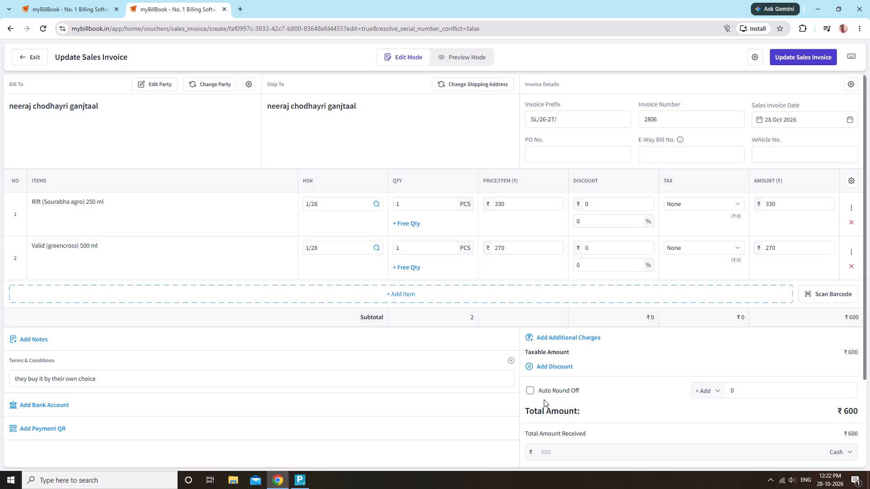
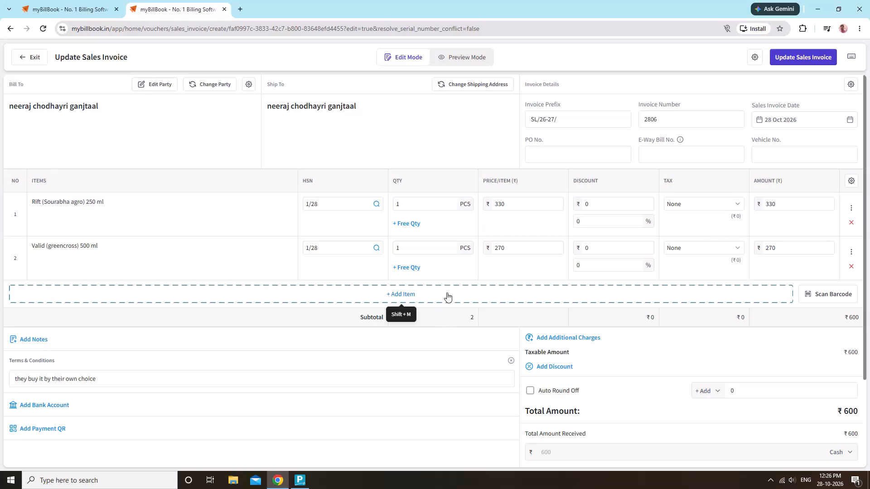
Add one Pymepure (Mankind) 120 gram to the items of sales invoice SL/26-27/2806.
left_click(447, 292)
type("pym")
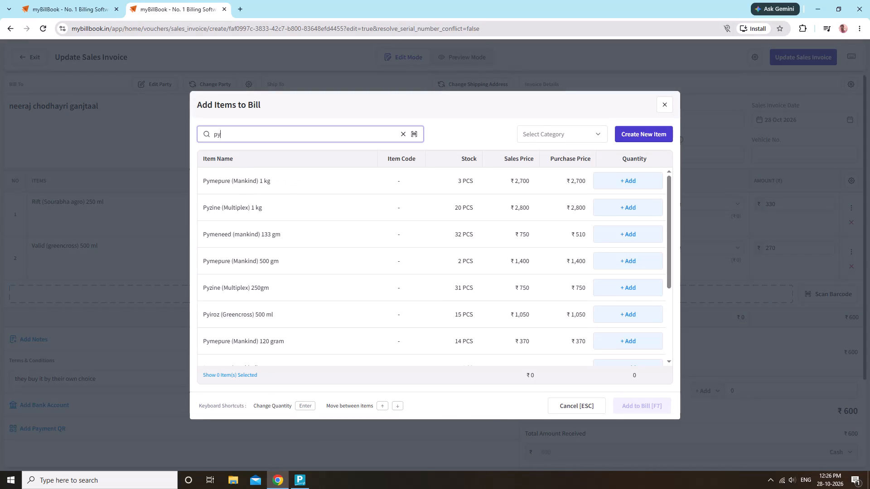
type("ep")
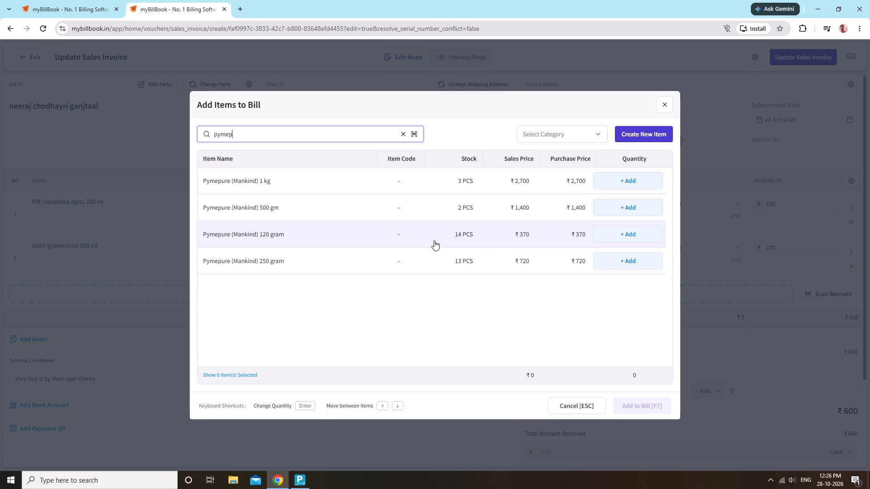
left_click(628, 239)
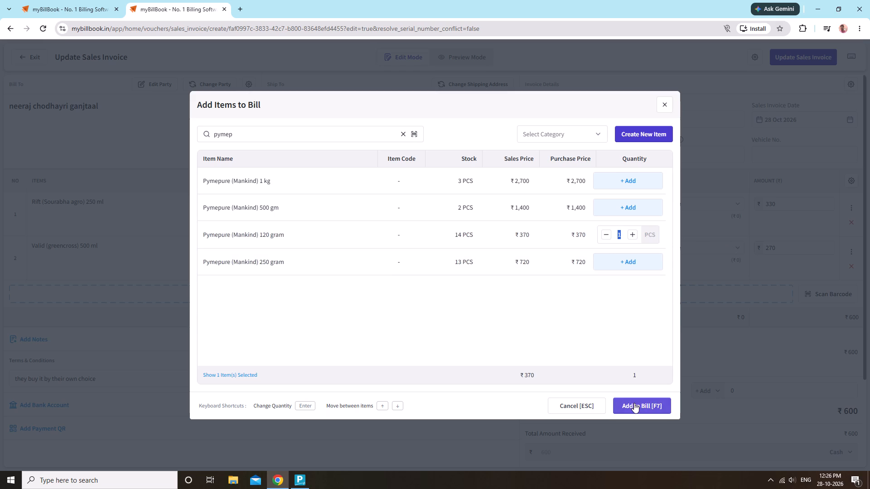
left_click(634, 403)
Set the price per item of Pymepure (Mankind) 120 gram to ₹350.
left_click(529, 289)
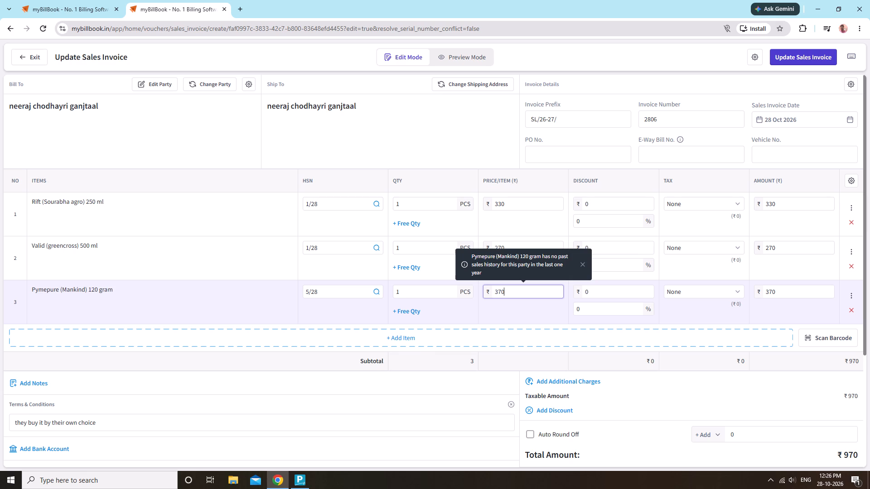
key("BackSpace")
key("BackSpace")
key("5")
key("0")
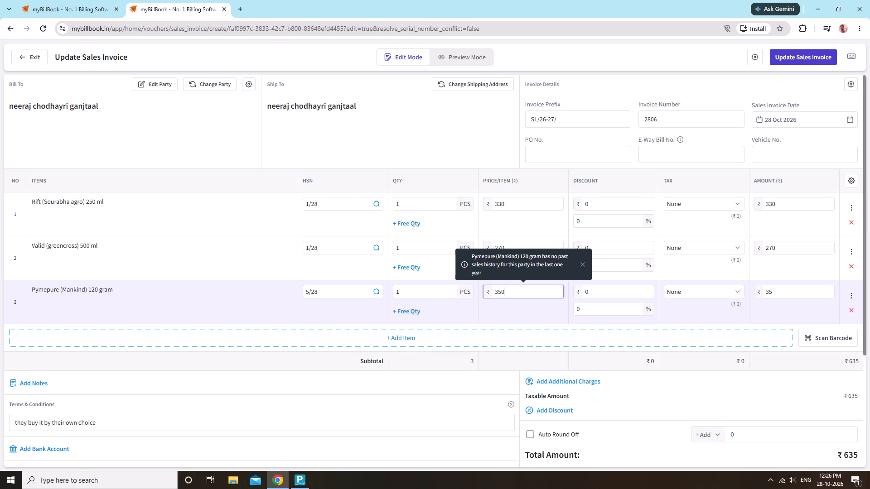
Check the invoice's totals, payment section and party, and save the updated sales invoice.
scroll(532, 355, "down", 2)
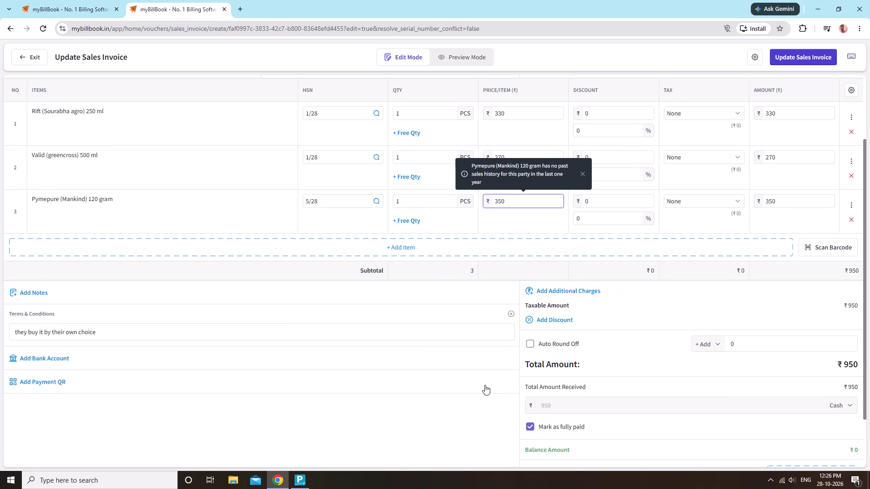
scroll(485, 385, "up", 4)
left_click(94, 118)
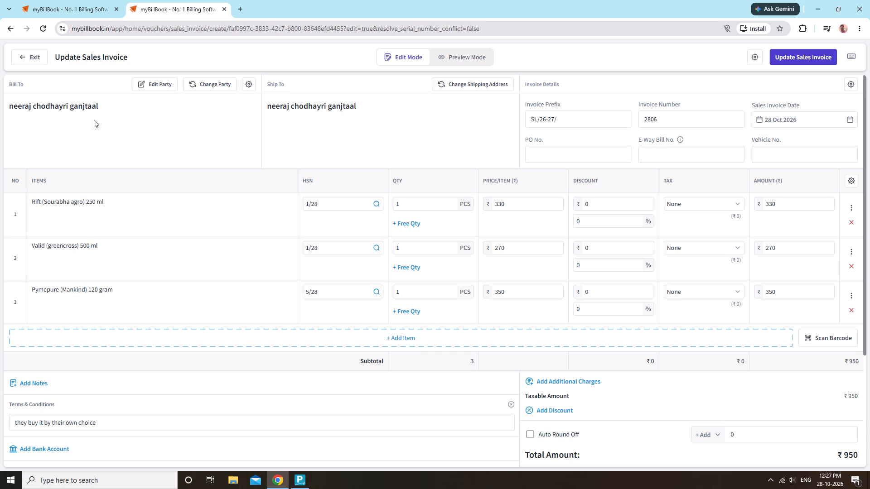
scroll(690, 276, "down", 4)
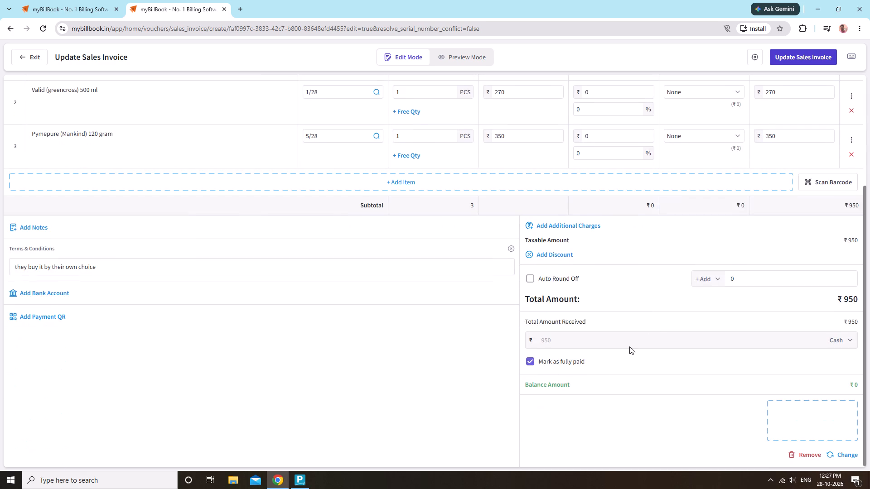
left_click(802, 54)
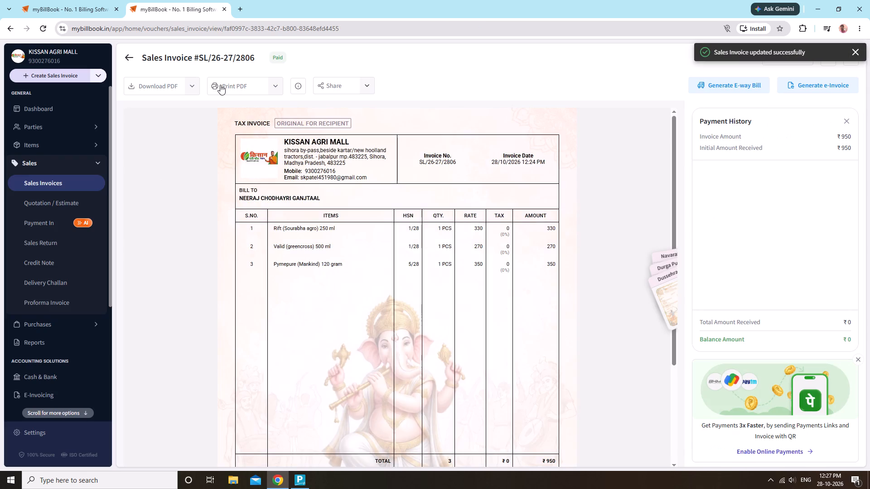
Print one black-and-white copy of the updated sales invoice on the HP Smart Tank 530 series printer.
left_click(220, 85)
left_click(666, 412)
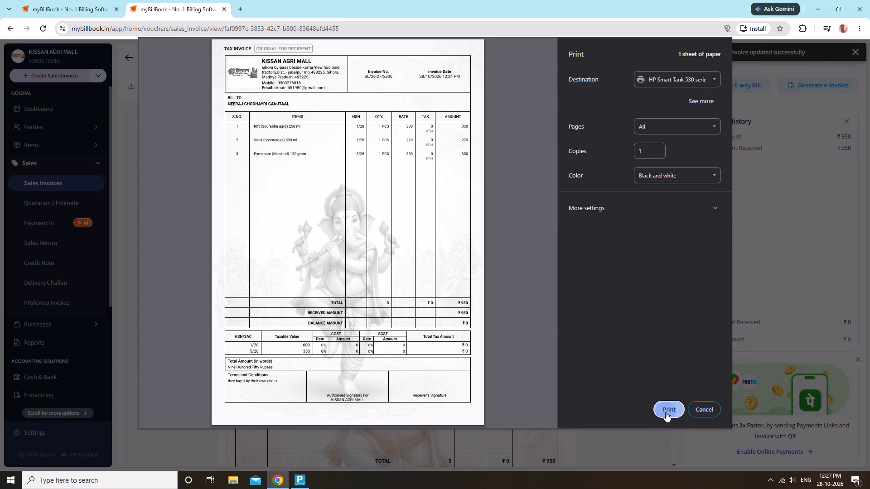
scroll(500, 438, "down", 3)
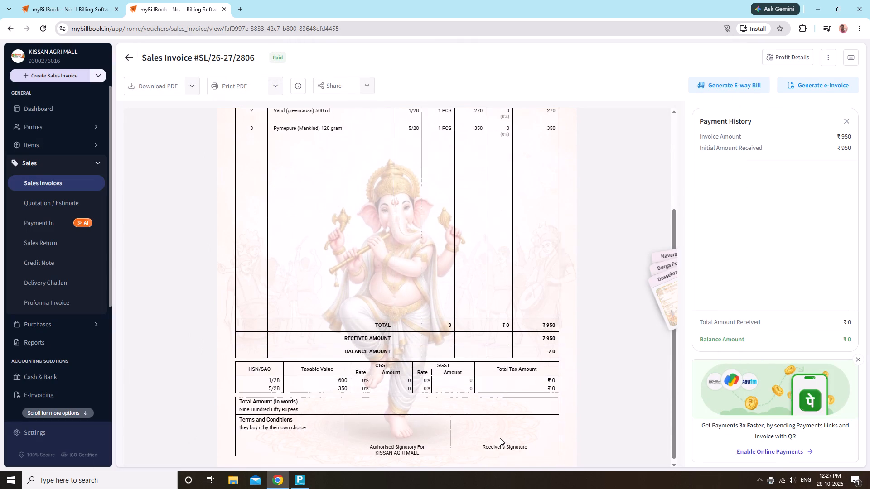
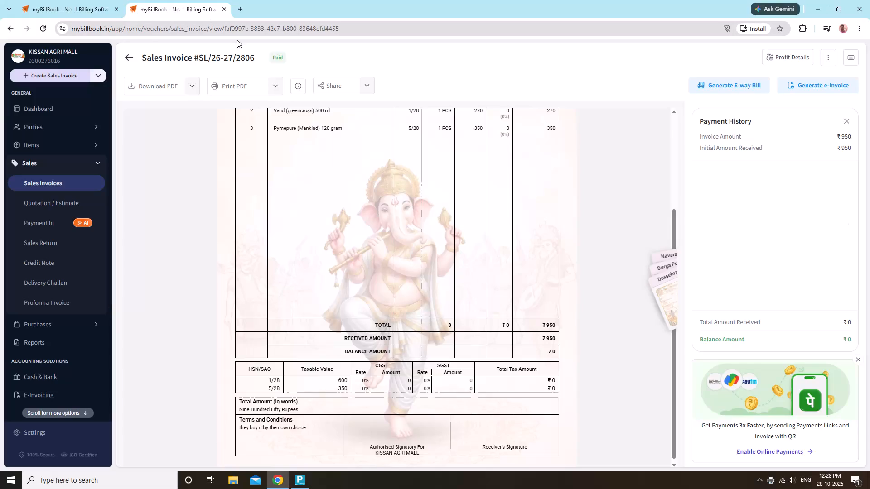
Search the inventory items for "pym".
left_click(51, 146)
left_click(164, 128)
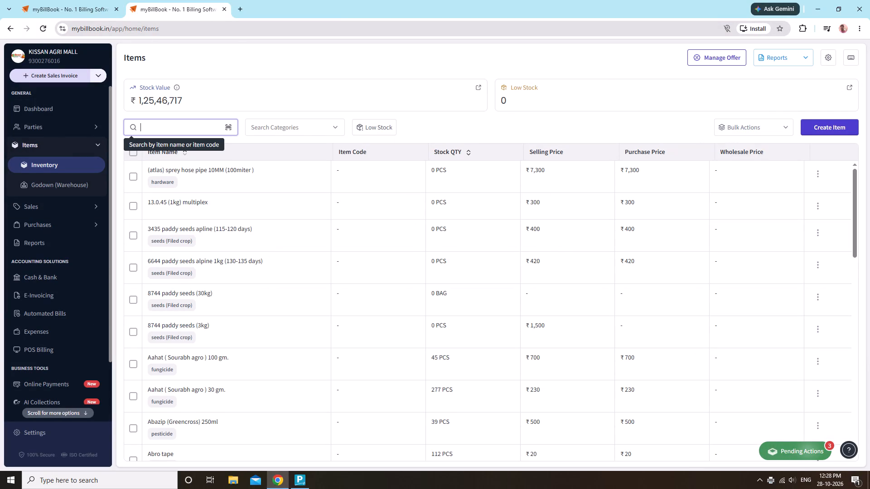
type("pym")
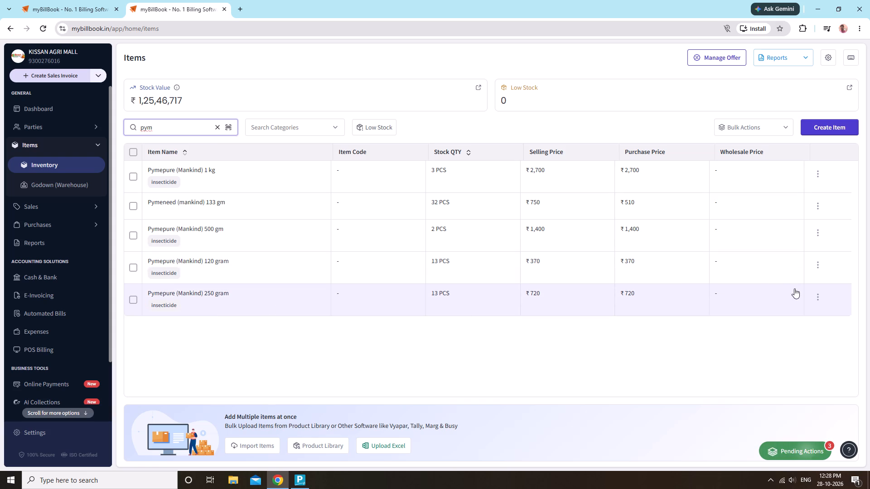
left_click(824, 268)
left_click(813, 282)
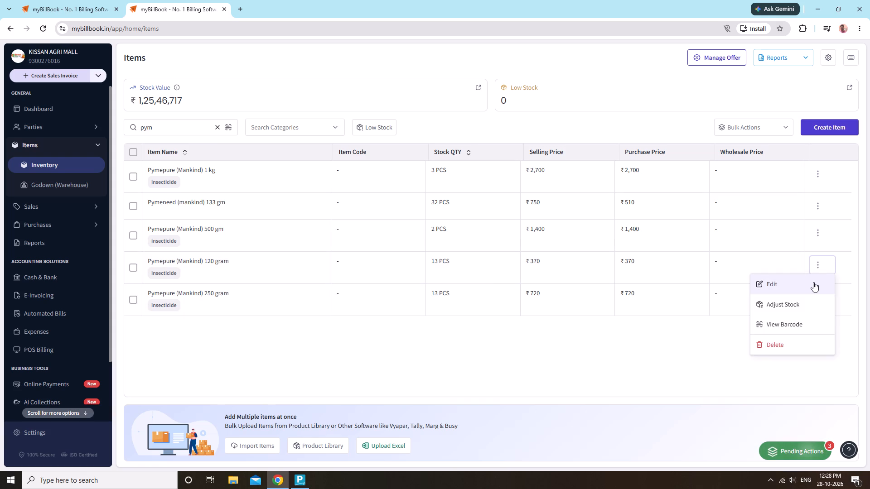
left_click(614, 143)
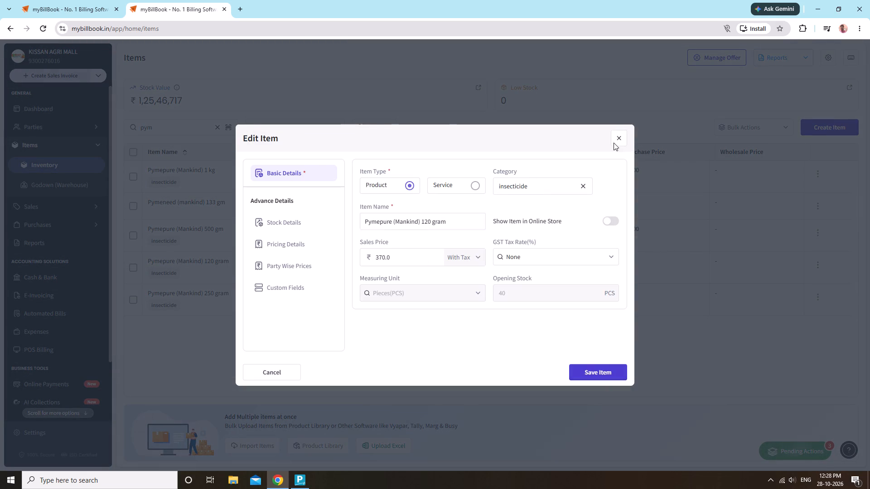
Open the item Pymepure (Mankind) 120 gram and examine its stock transactions and closing stock over the last 365 days.
left_click(712, 283)
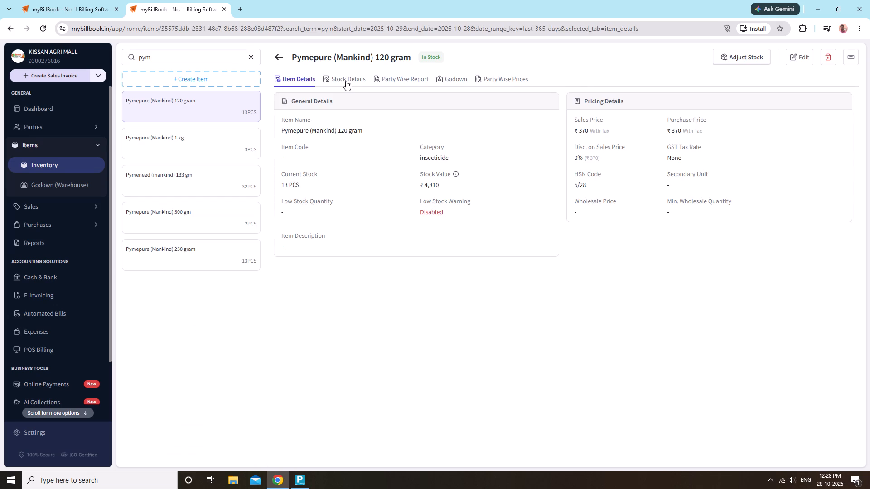
left_click(346, 81)
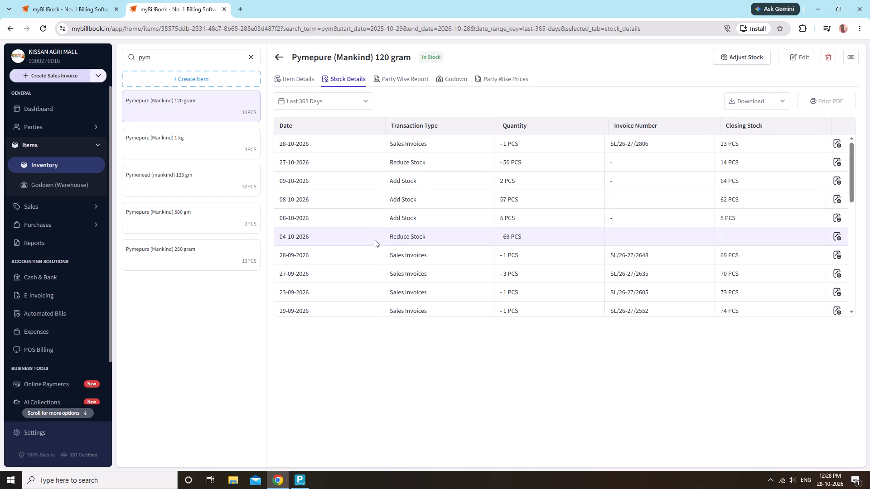
scroll(391, 295, "down", 4)
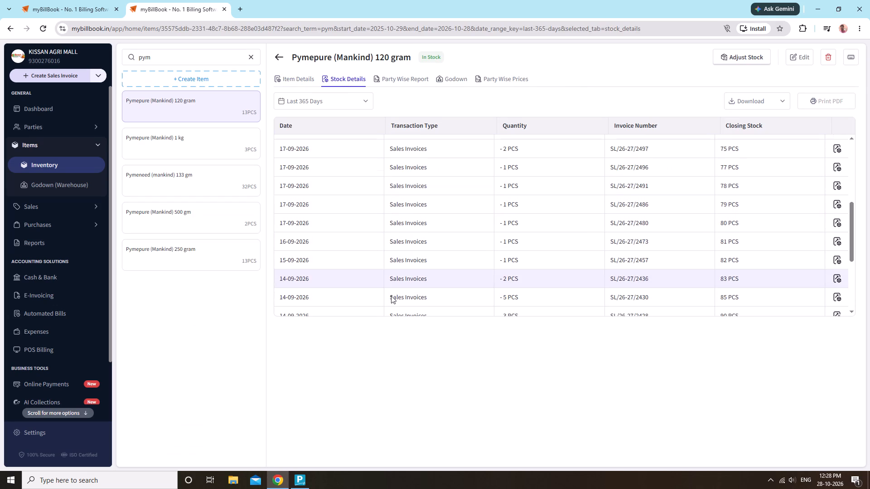
scroll(391, 296, "down", 10)
scroll(394, 292, "up", 9)
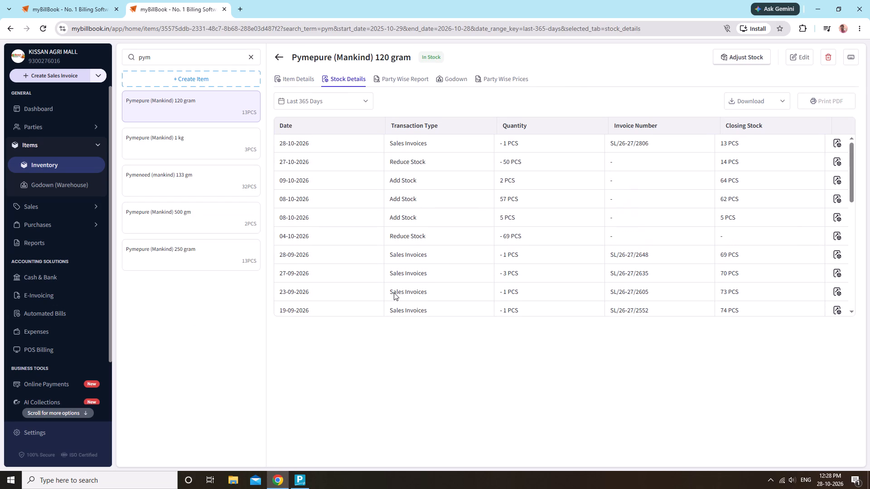
scroll(394, 292, "up", 4)
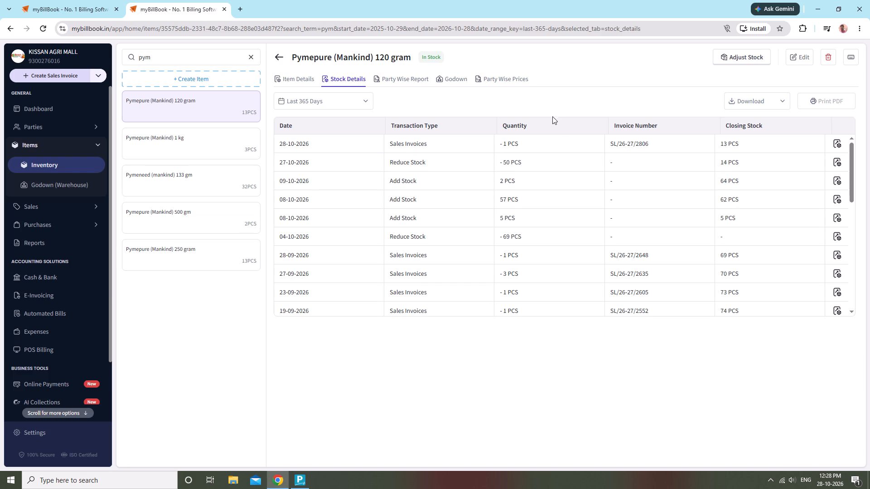
left_click(549, 101)
Switch to the other myBillBook browser tab and show the sales invoices list filtered to Today.
left_click(85, 13)
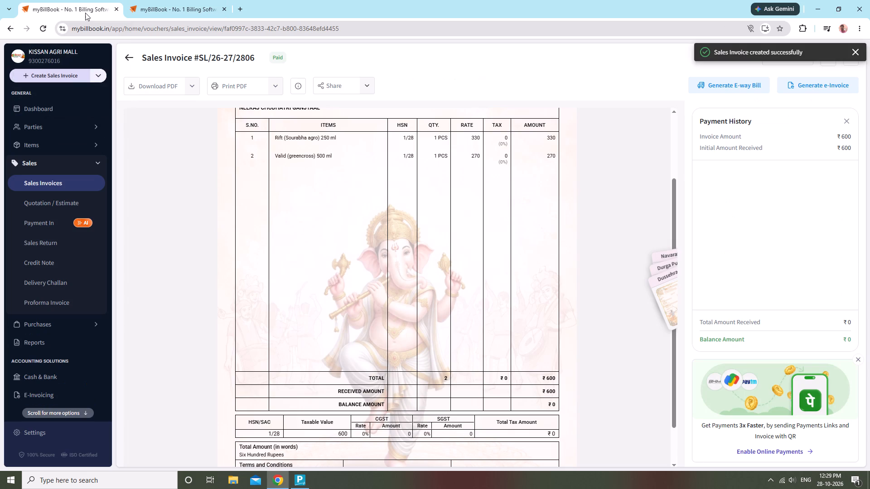
left_click(142, 221)
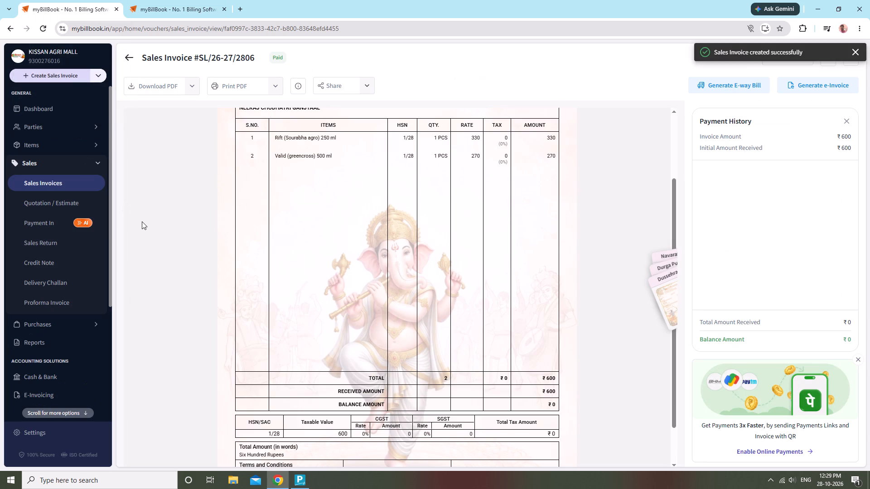
left_click(42, 162)
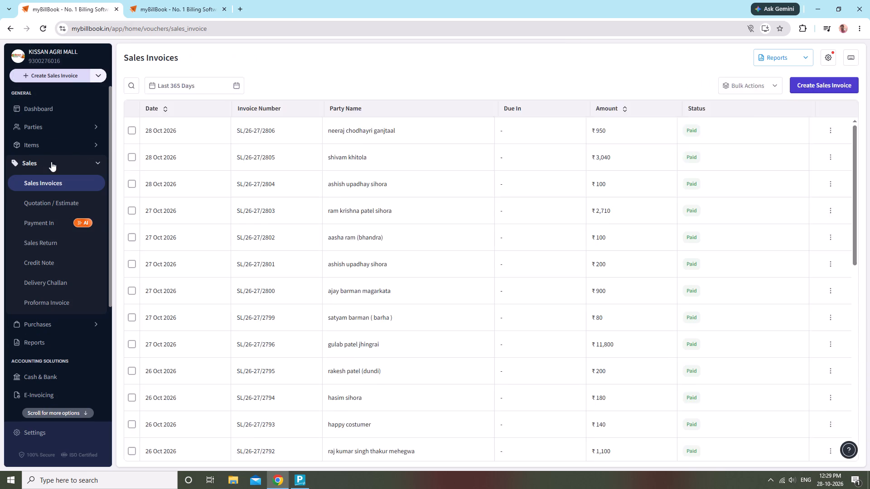
left_click(175, 129)
left_click(181, 142)
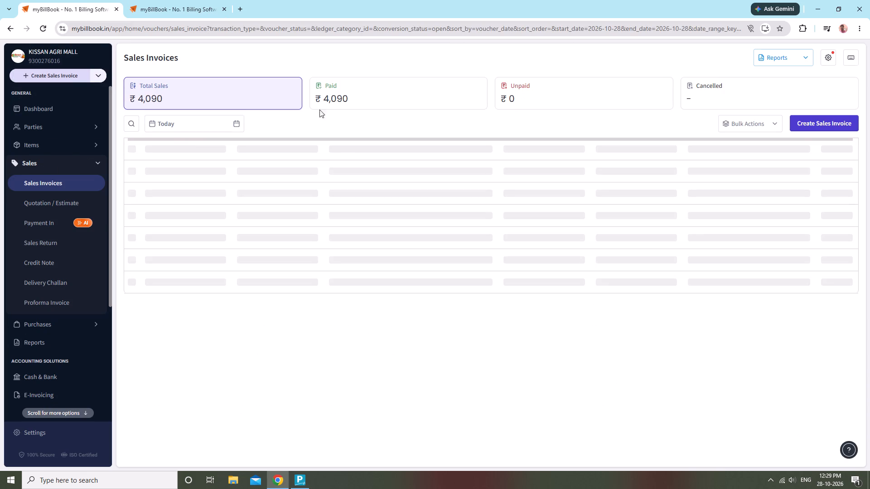
left_click(339, 110)
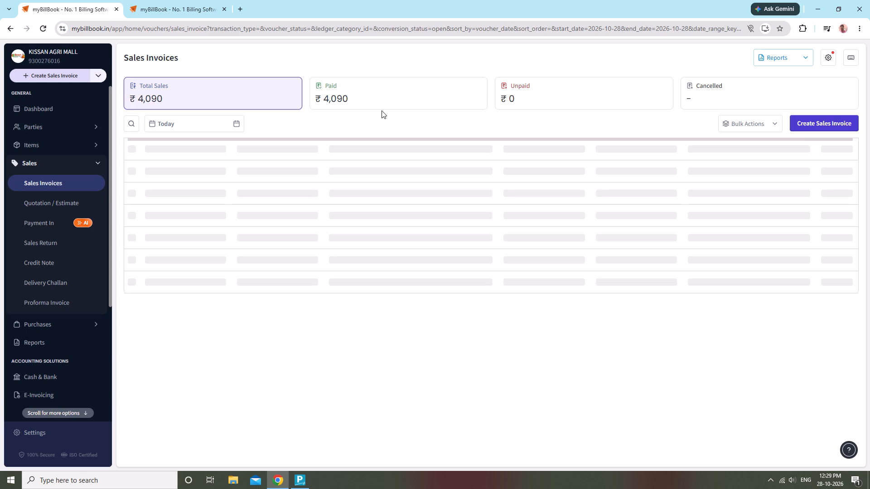
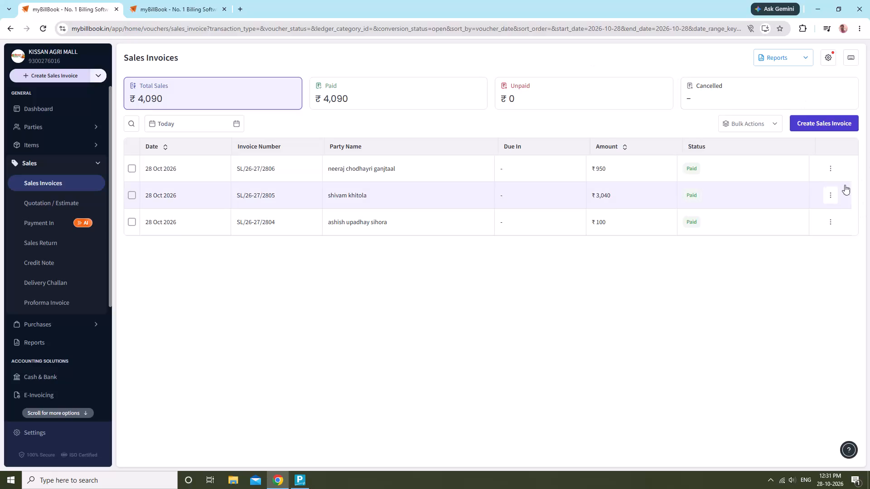
Edit sales invoice SL/26-27/2806 to give an after-tax discount of ₹50 and save the updated invoice.
left_click(835, 164)
left_click(789, 189)
scroll(675, 342, "down", 8)
scroll(544, 420, "down", 5)
left_click(553, 259)
left_click(801, 260)
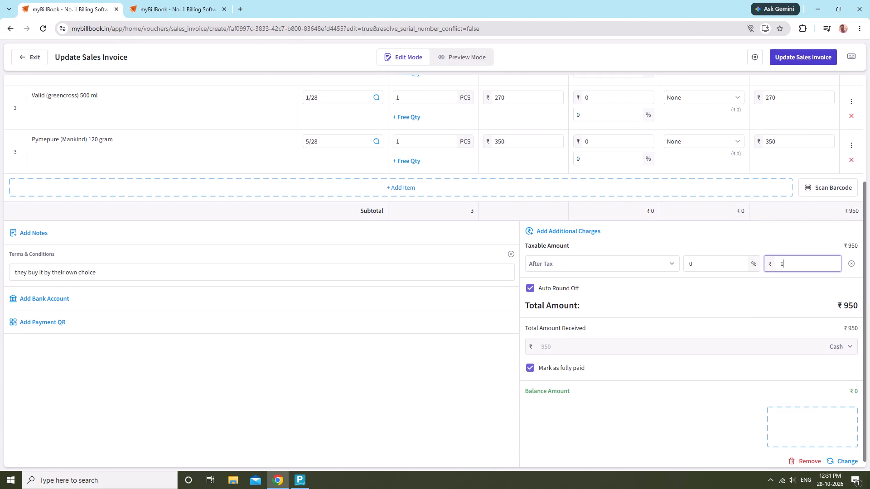
key("5")
key("0")
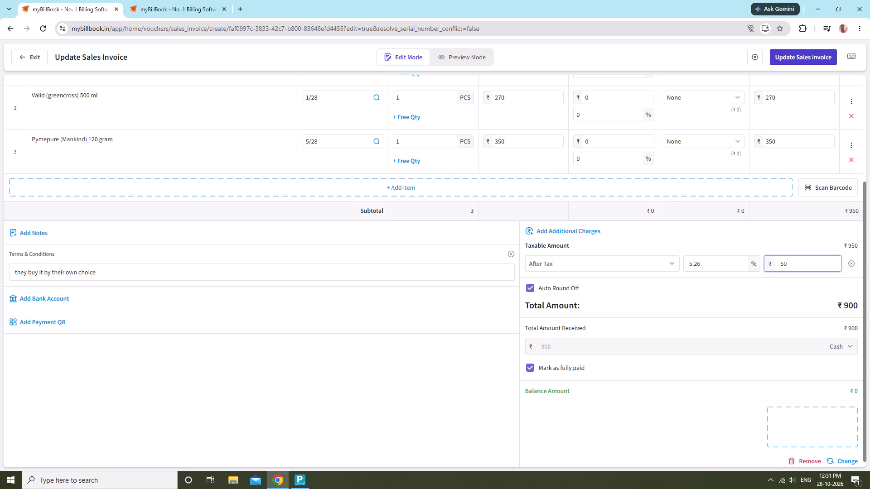
scroll(637, 337, "down", 4)
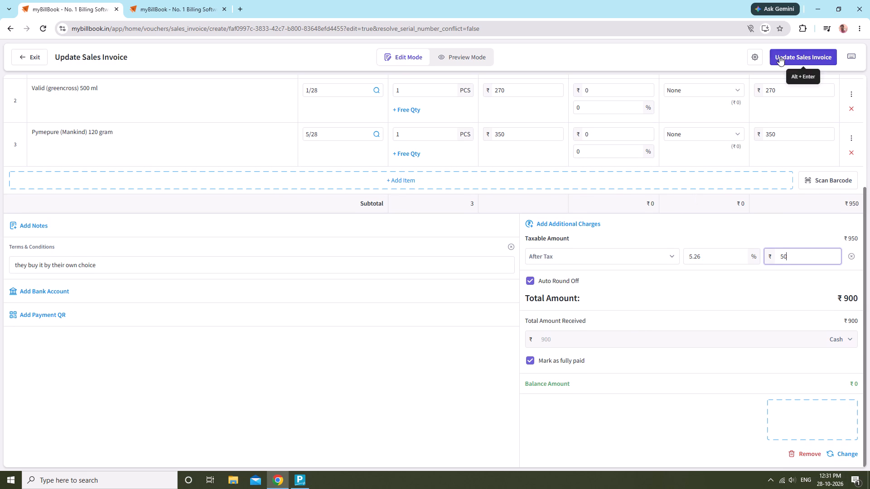
left_click(797, 53)
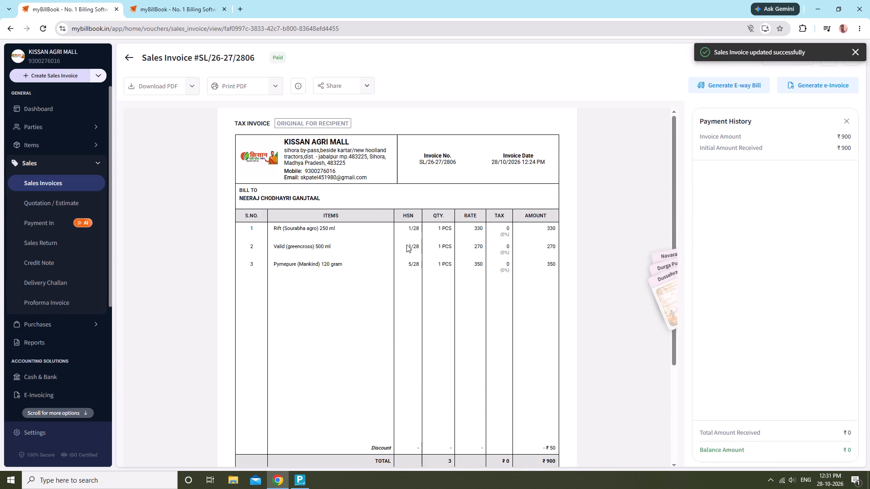
Return to the sales invoices list and filter it to Today.
left_click(29, 160)
left_click(211, 117)
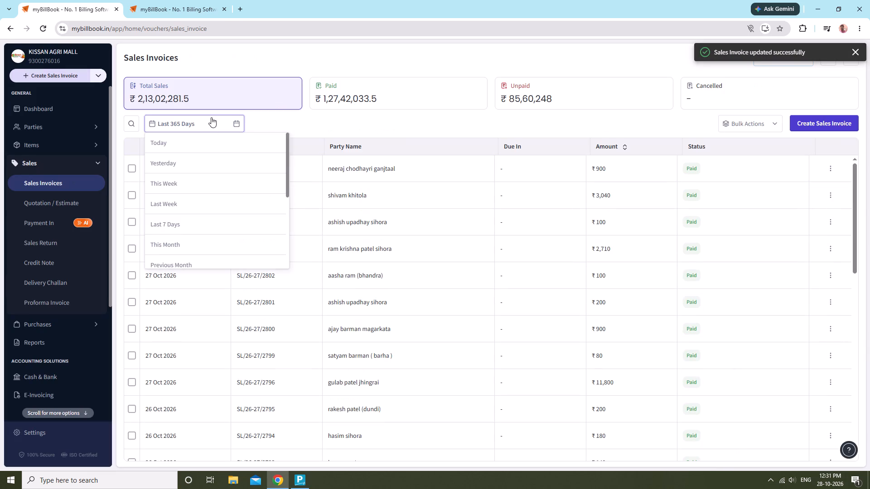
left_click(205, 139)
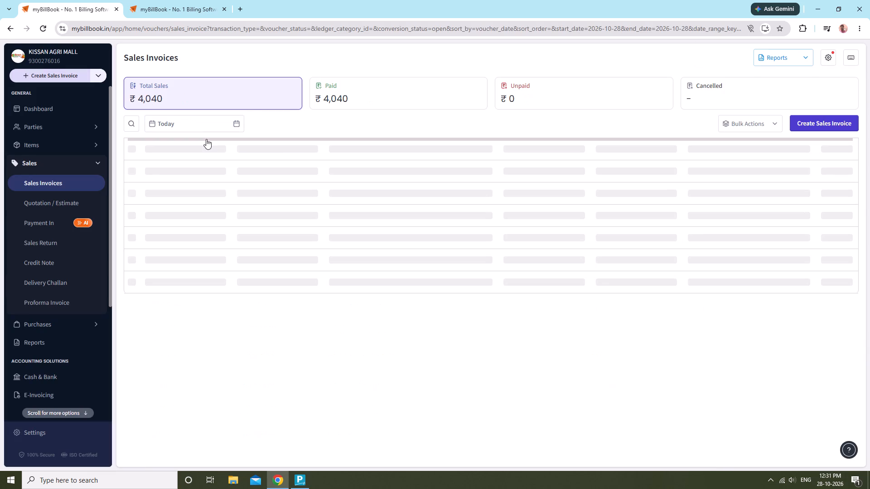
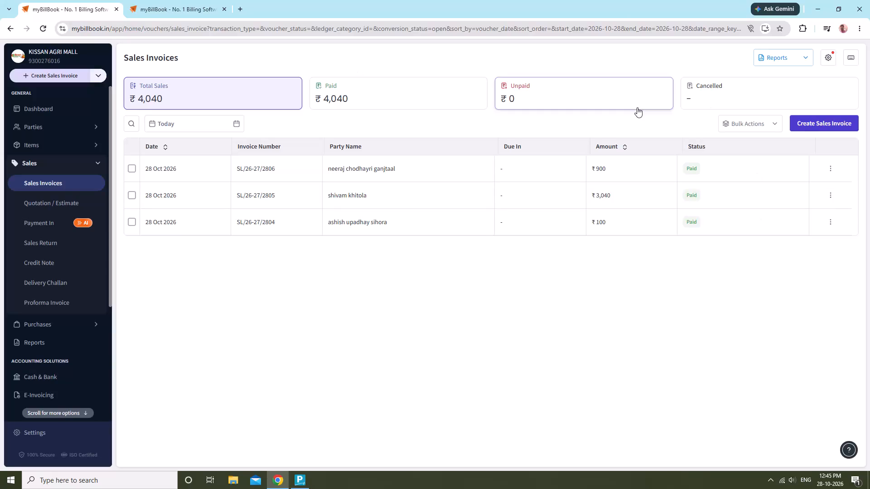
Edit sales invoice SL/26-27/2805 to give an after-tax discount of ₹140 and save the updated invoice.
left_click(834, 189)
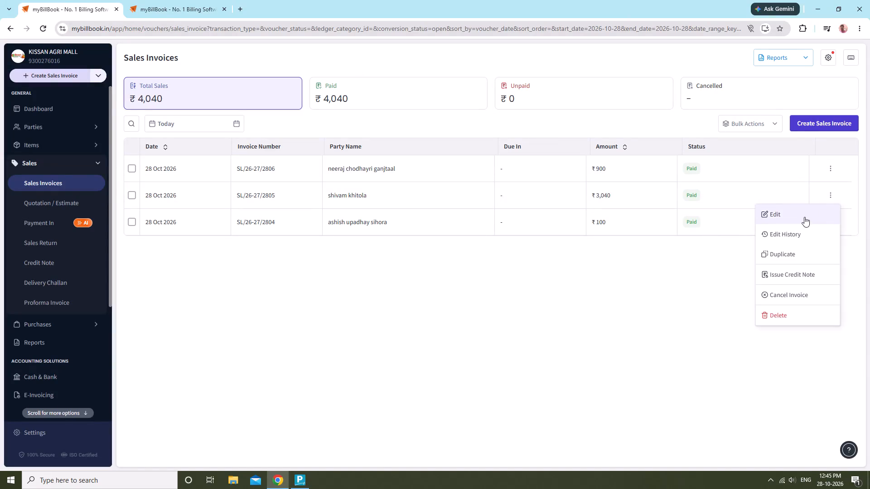
left_click(804, 217)
scroll(360, 382, "down", 2)
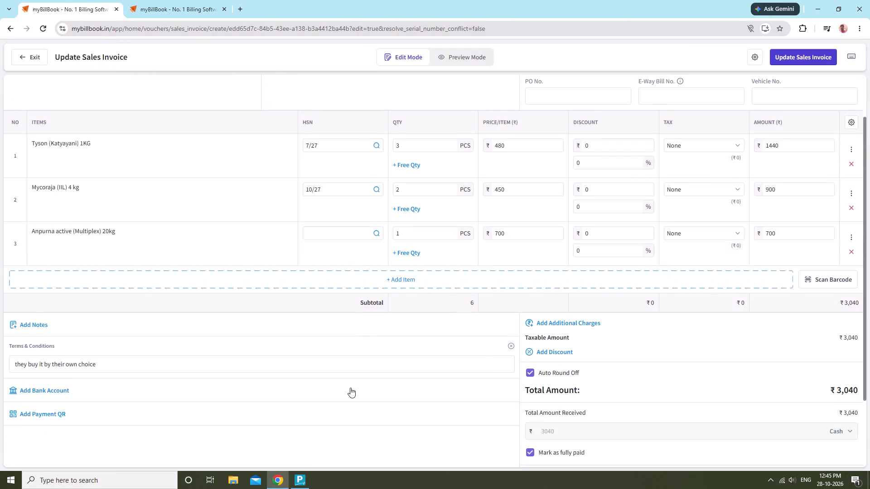
scroll(350, 388, "down", 4)
left_click(564, 263)
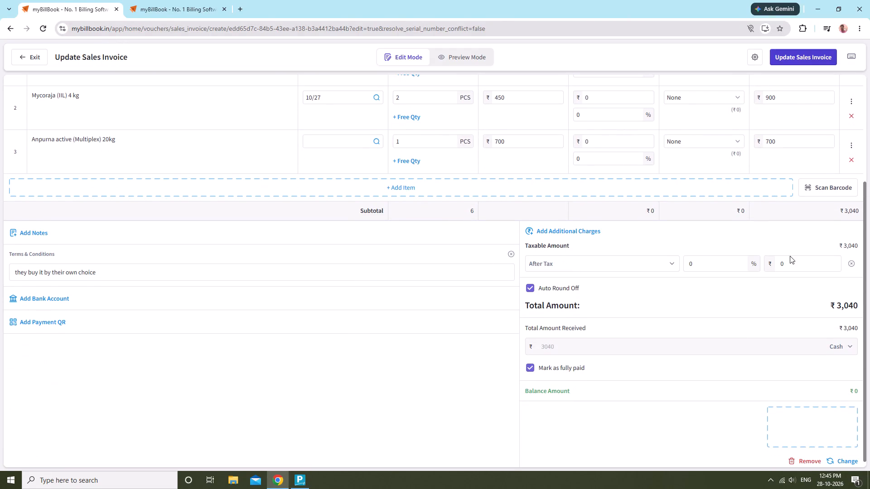
left_click(802, 264)
type("140")
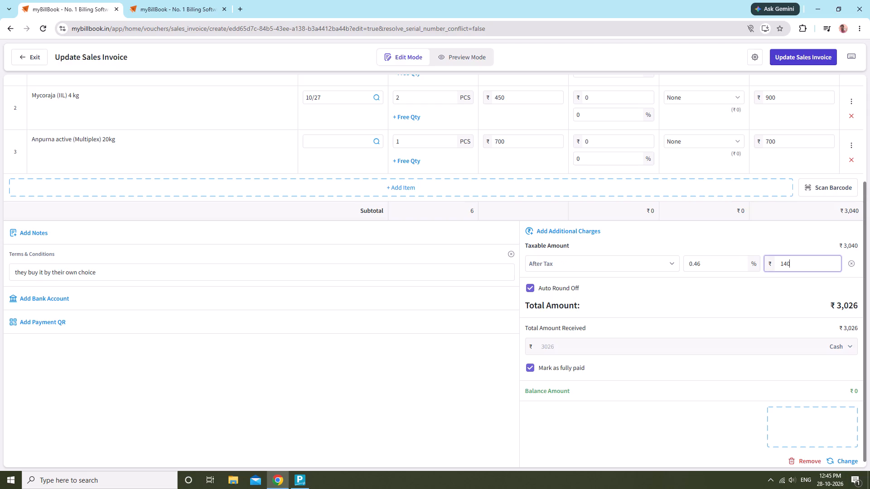
scroll(854, 225, "down", 1)
scroll(793, 293, "down", 2)
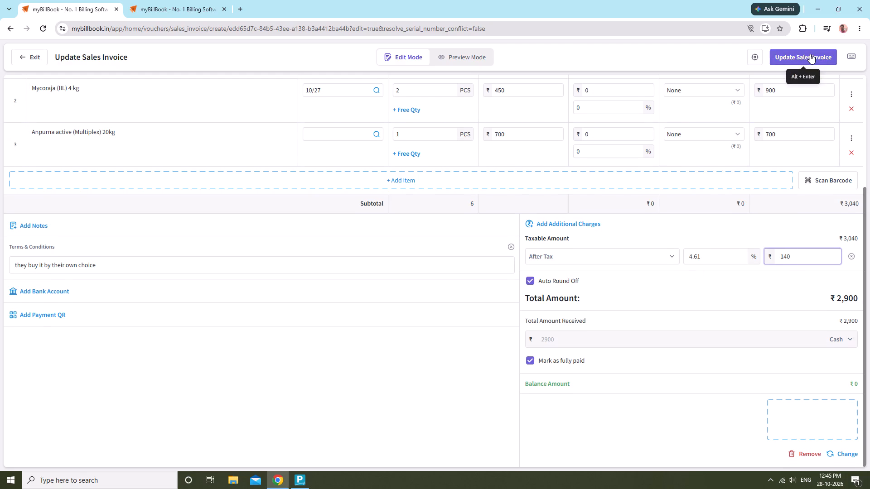
left_click(810, 54)
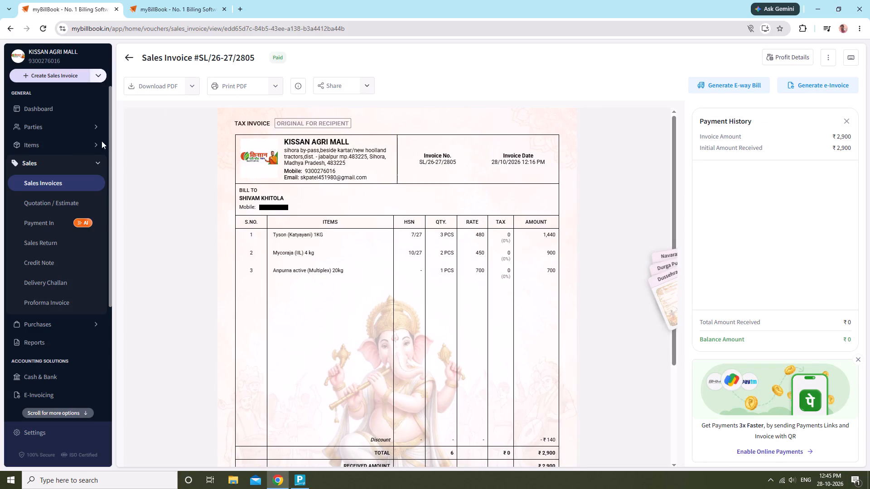
Return to the sales invoices list and filter it to Today.
left_click(35, 160)
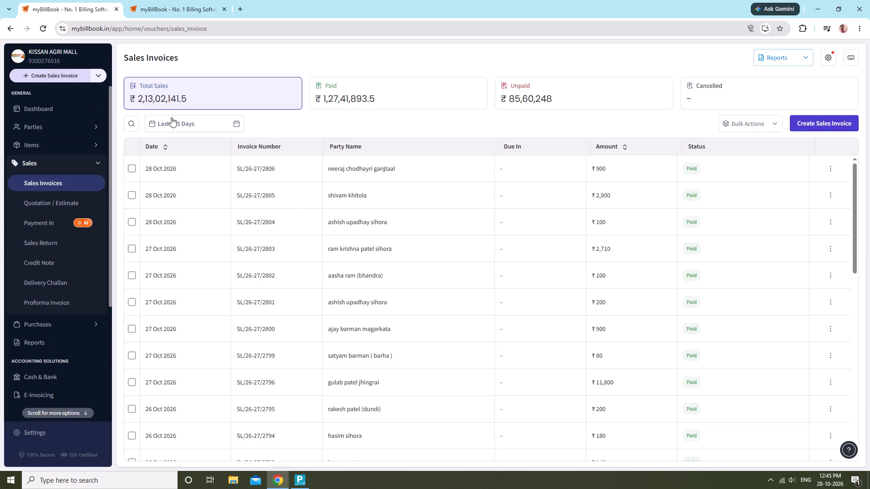
left_click(171, 119)
left_click(166, 132)
left_click(183, 125)
left_click(204, 145)
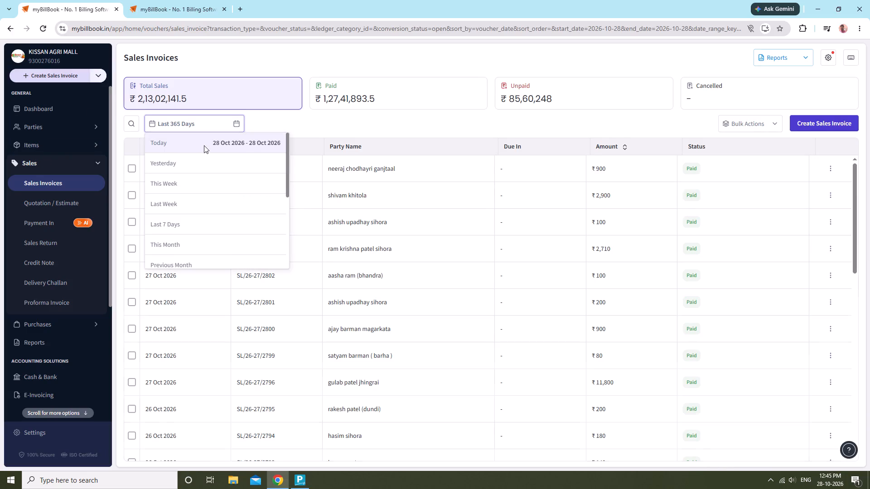
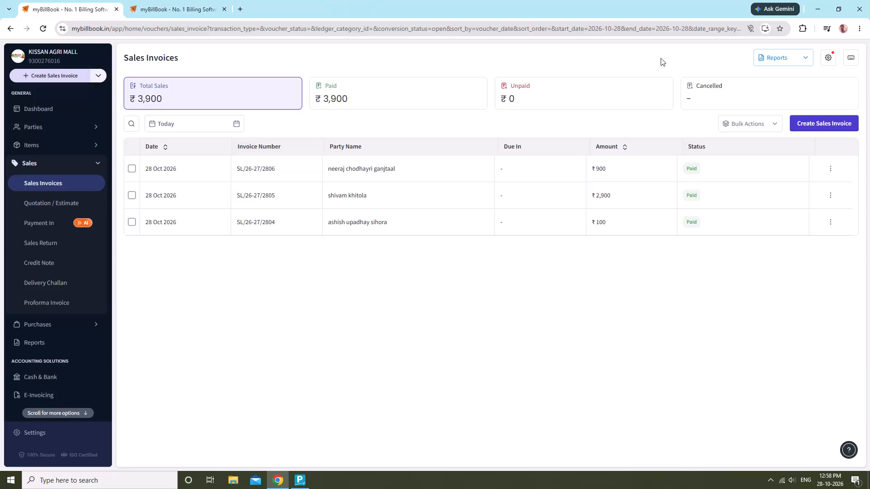
Start a new sales invoice and add one piece of Weedmar (Dhanuka) 500 ml.
left_click(829, 123)
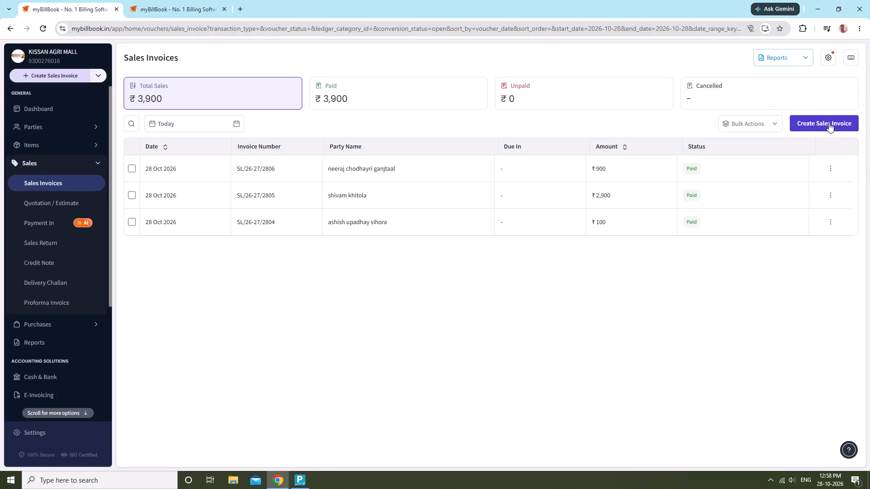
left_click(327, 236)
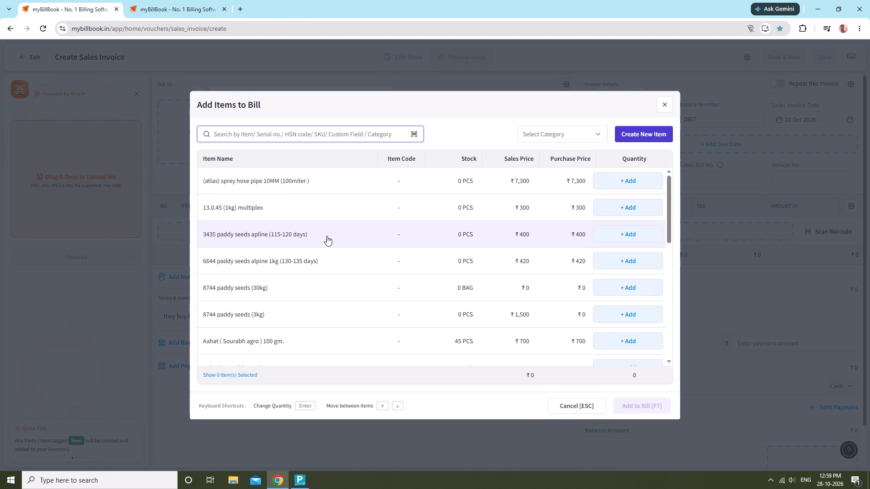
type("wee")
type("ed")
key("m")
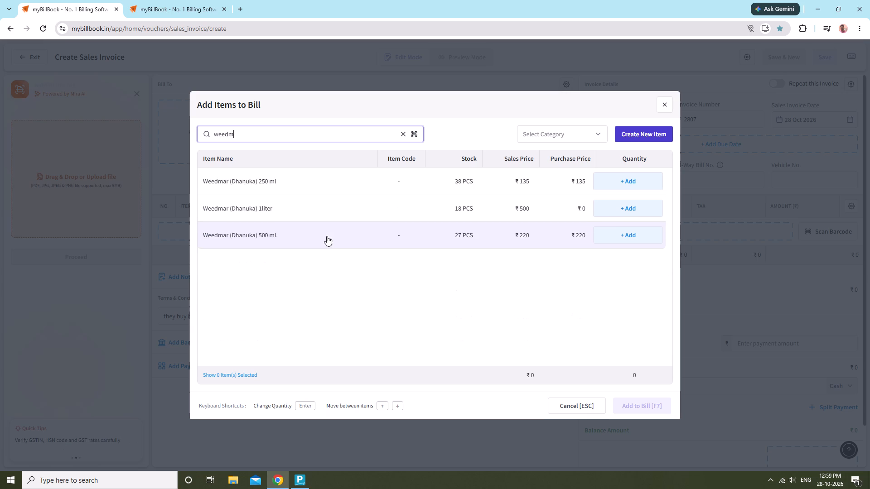
left_click(631, 241)
left_click(645, 406)
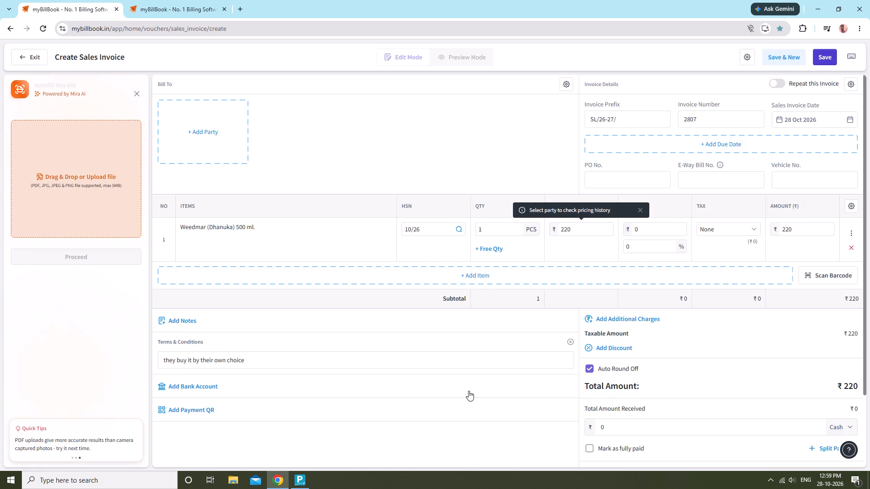
Add one piece of Allout (Greencross) 1 liter to the sales invoice.
left_click(163, 275)
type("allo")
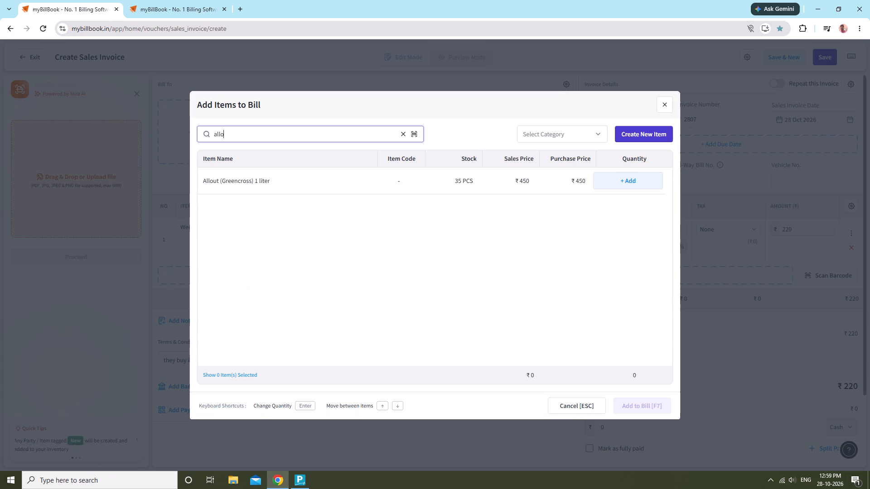
left_click(613, 173)
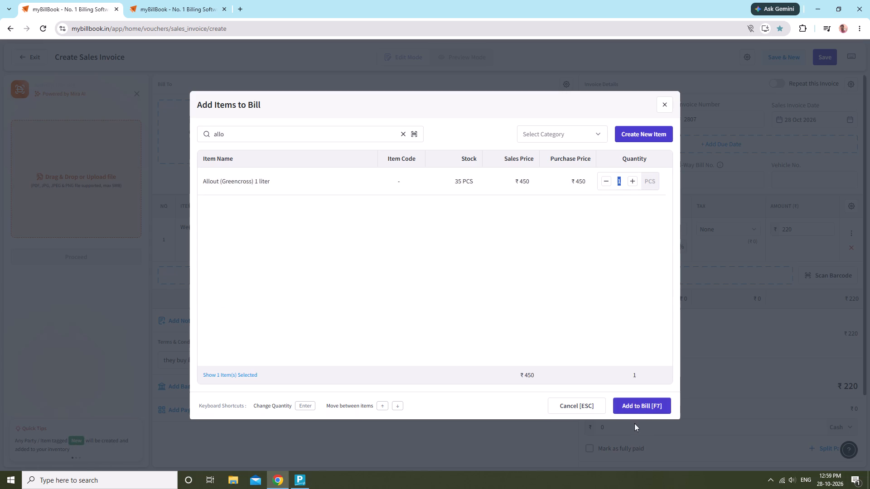
left_click(632, 404)
Bill the invoice to the existing Bagheli customer who has the ₹27,975 balance.
left_click(343, 155)
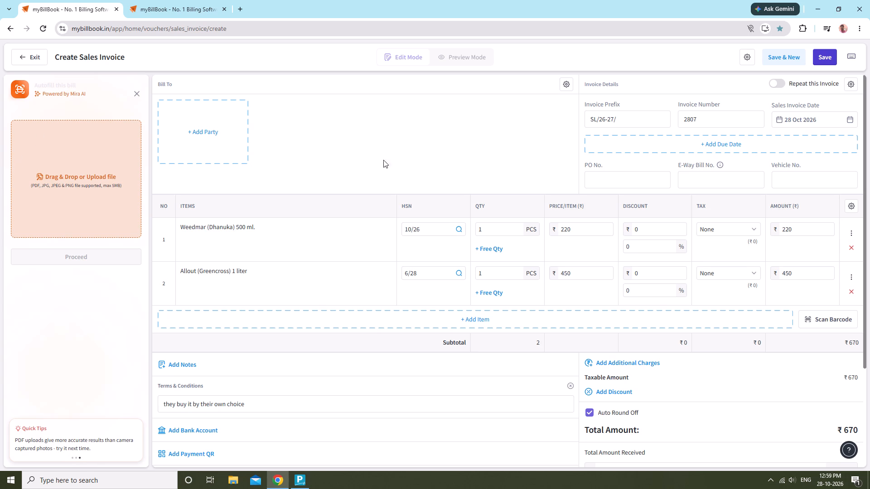
left_click(223, 155)
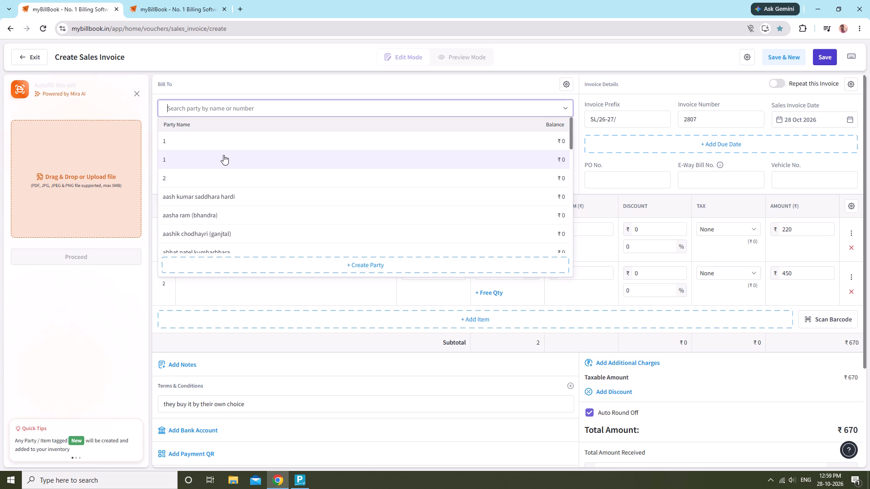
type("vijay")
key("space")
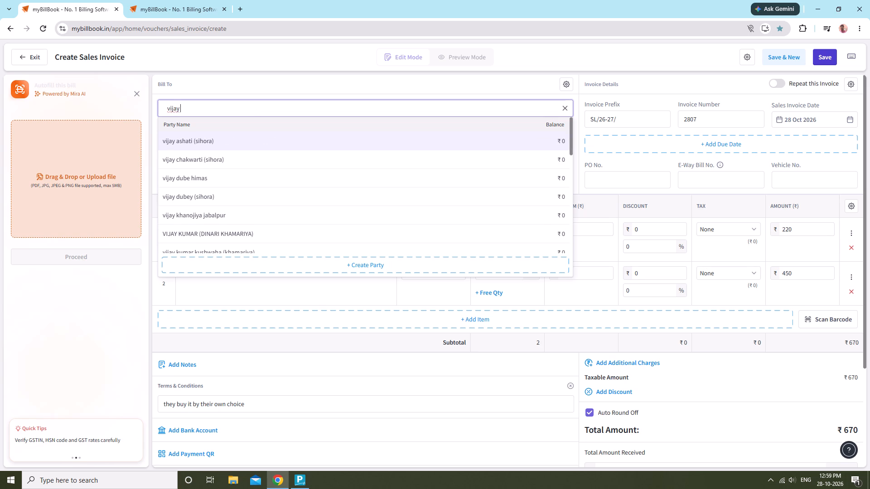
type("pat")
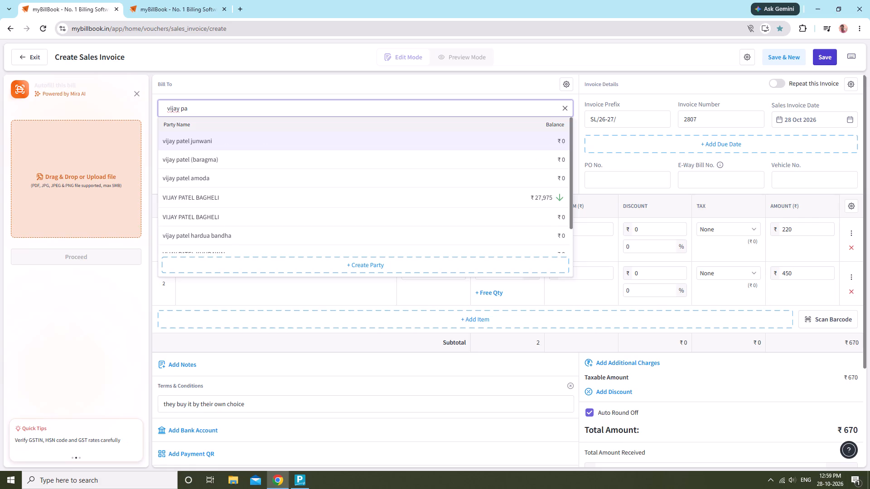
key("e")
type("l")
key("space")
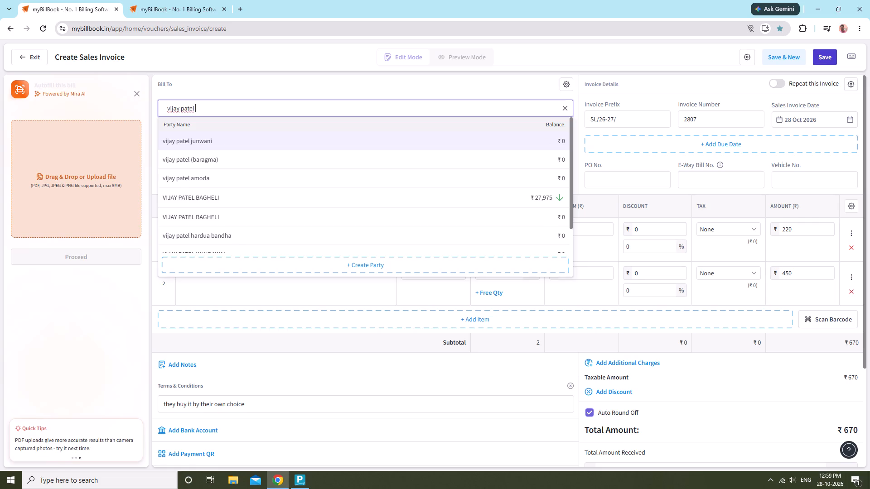
left_click(240, 192)
Save the new sales invoice without recording a payment and print one black-and-white copy on the HP Smart Tank 530.
scroll(565, 295, "down", 4)
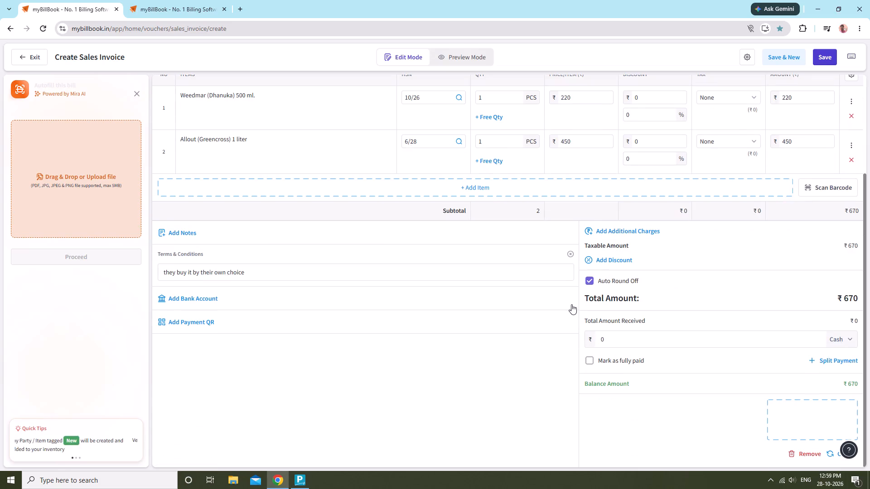
scroll(572, 305, "down", 4)
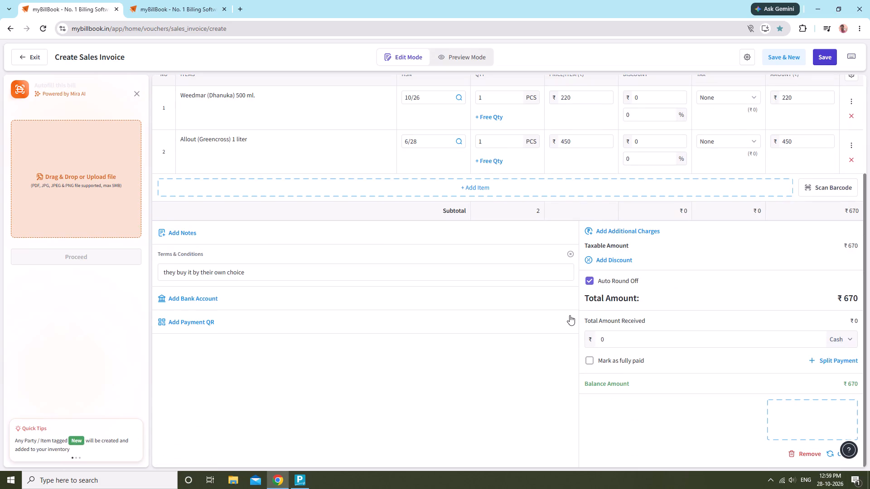
left_click(823, 51)
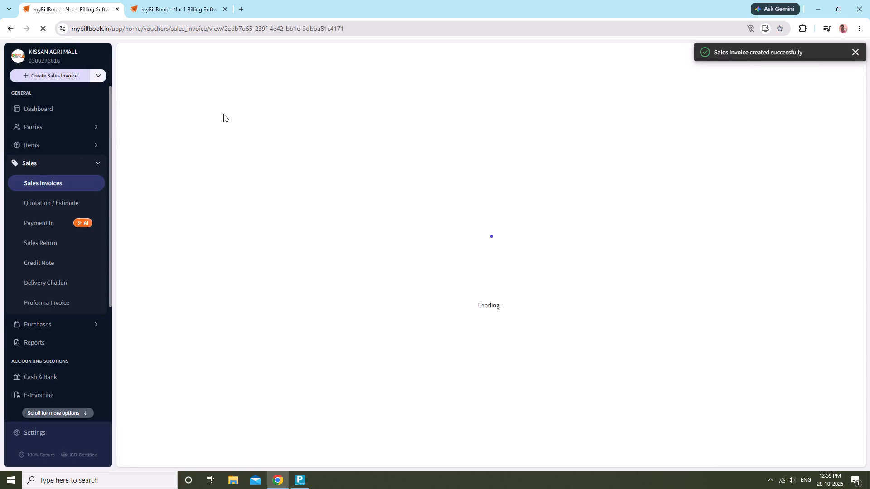
left_click(234, 79)
left_click(240, 83)
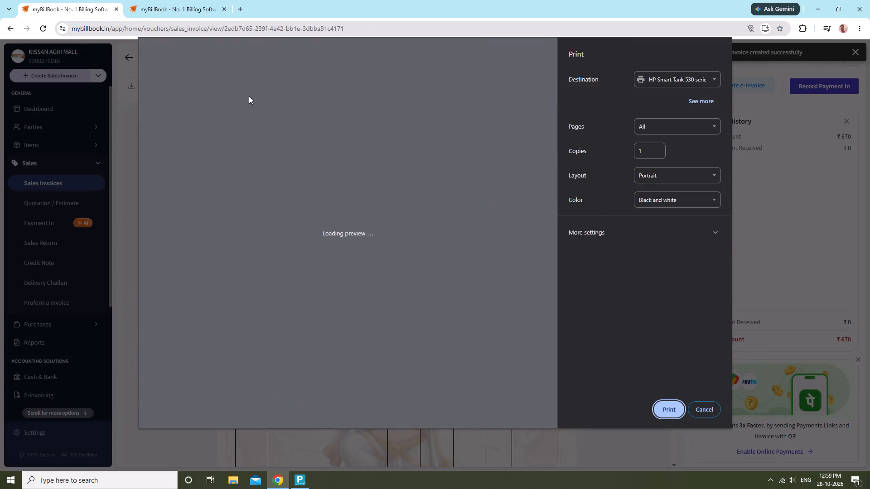
left_click(677, 410)
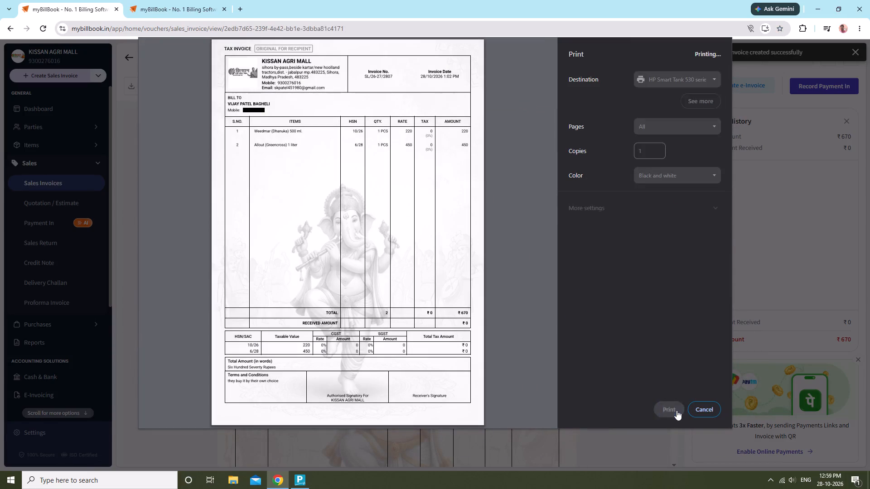
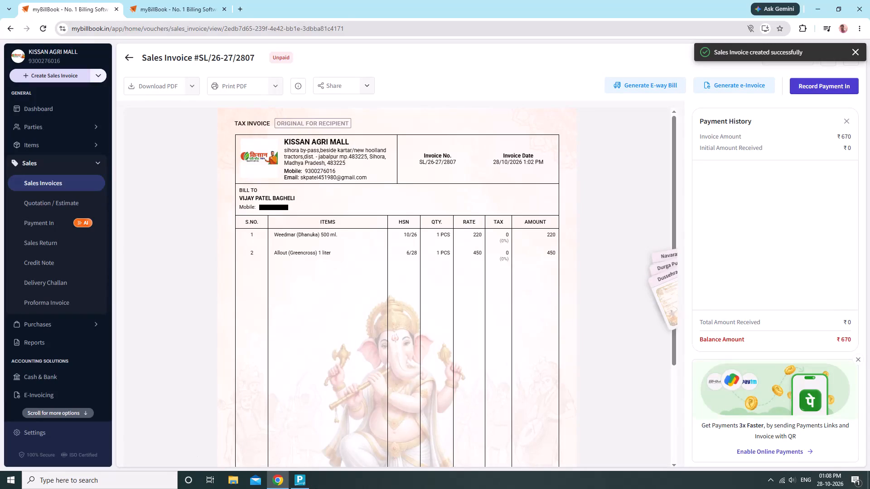
Switch to TallyPrime and set the current date to 28-Oct-2026.
left_click(307, 475)
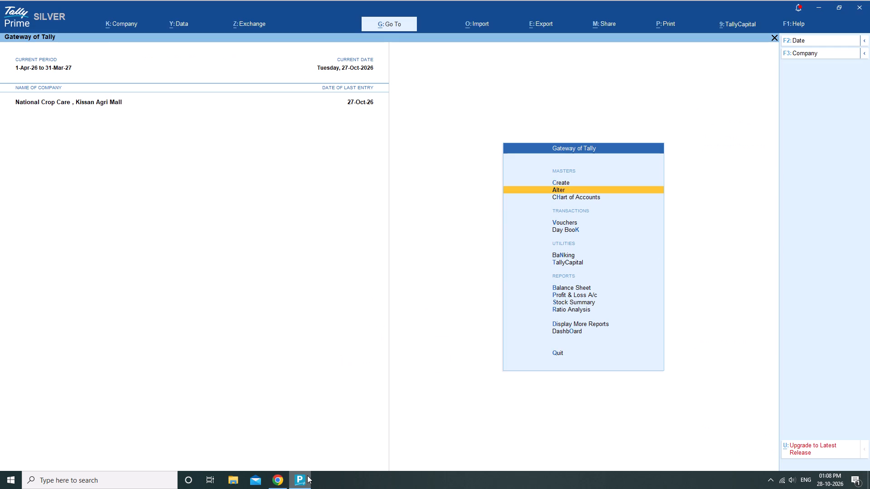
key("F2")
key("Return")
Open accounting voucher entry and change the voucher to the Sales type.
key("Down")
key("Down")
key("Down")
key("Up")
key("Return")
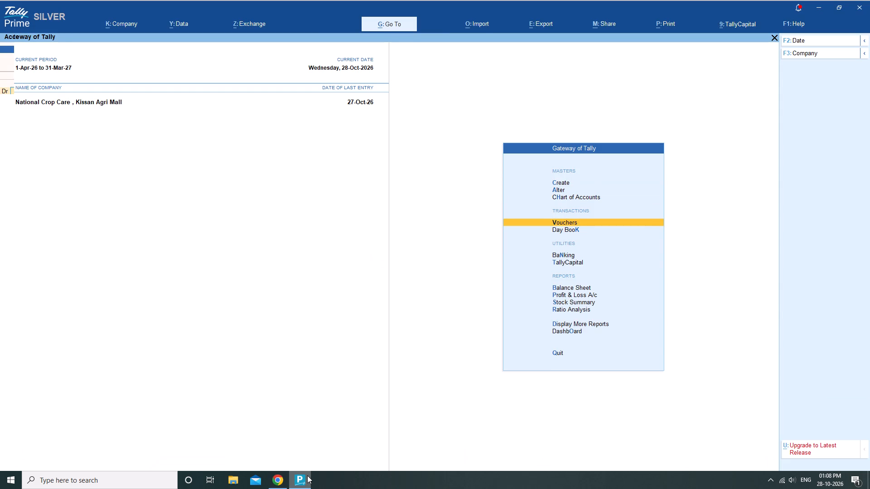
left_click(826, 122)
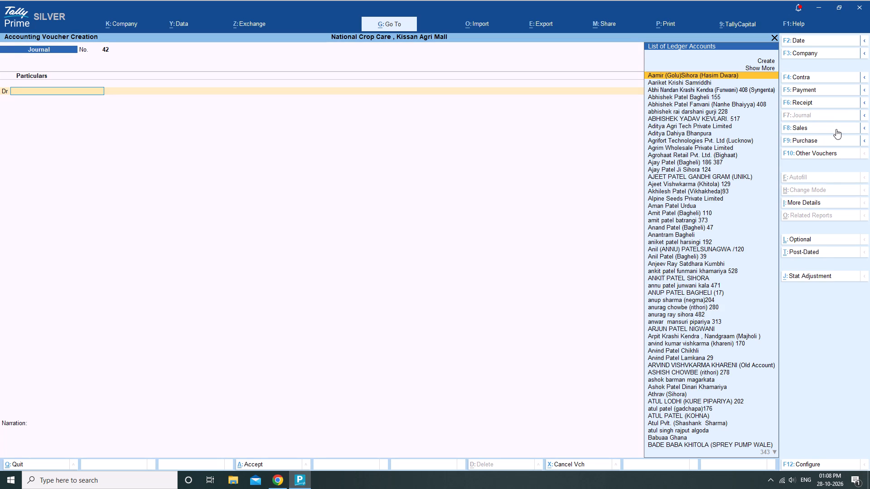
left_click(836, 129)
key("Down")
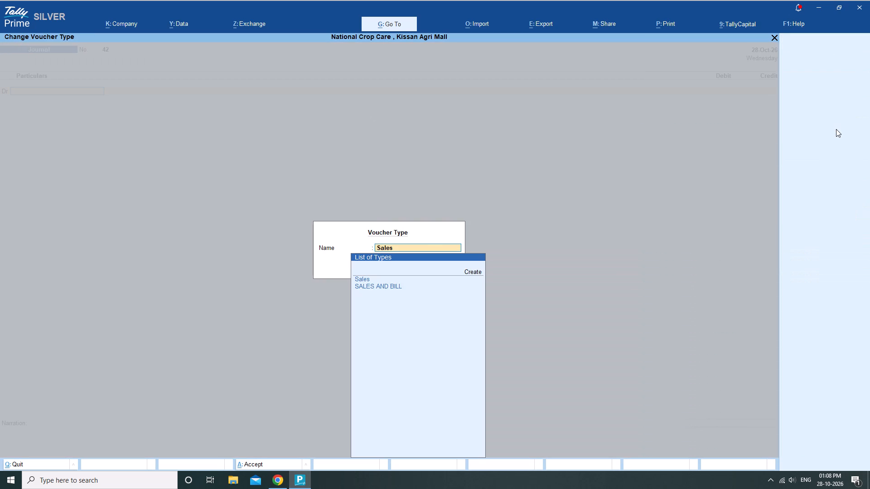
key("Return")
Select the Bagheli customer's ledger ending in 178 as the party account, leaving the dispatch and order details blank.
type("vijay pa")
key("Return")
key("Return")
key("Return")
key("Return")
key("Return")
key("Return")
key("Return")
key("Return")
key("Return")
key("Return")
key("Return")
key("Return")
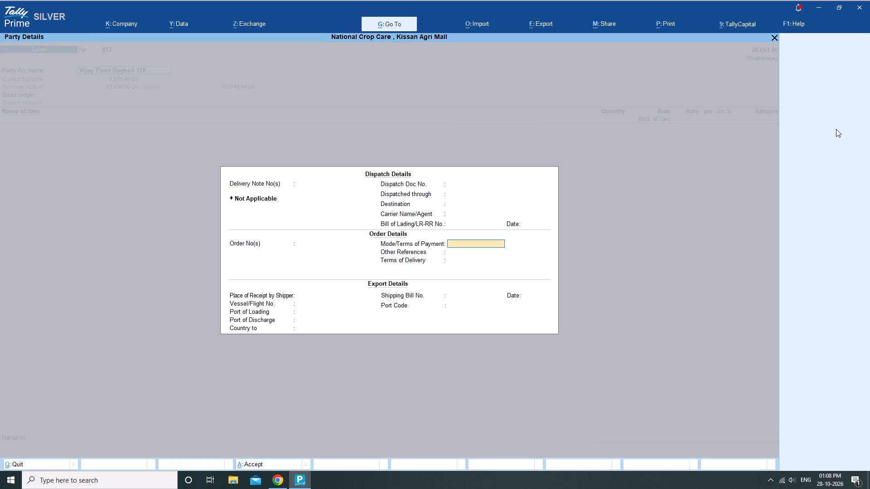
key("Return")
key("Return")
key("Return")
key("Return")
Set the export country to India and accept the remaining export and party details at their defaults.
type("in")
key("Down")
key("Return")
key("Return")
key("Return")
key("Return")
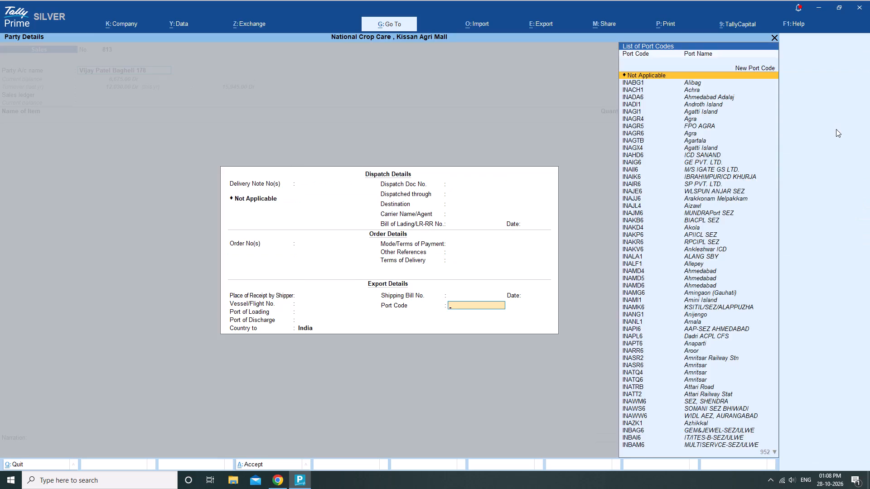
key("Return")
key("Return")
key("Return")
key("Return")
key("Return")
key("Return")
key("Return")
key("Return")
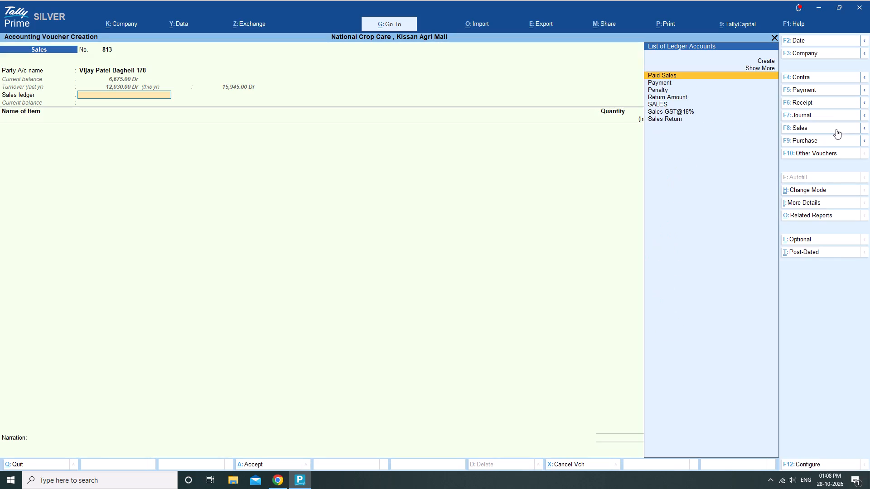
Choose SALES as the sales ledger for the voucher.
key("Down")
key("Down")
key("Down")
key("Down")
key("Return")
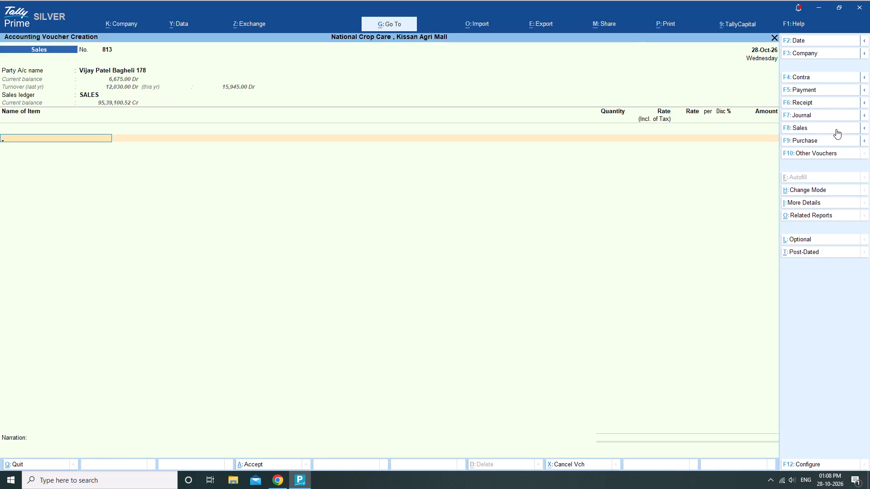
Add the stock item Weedmar500ml as the voucher's first line, matching the myBillBook invoice.
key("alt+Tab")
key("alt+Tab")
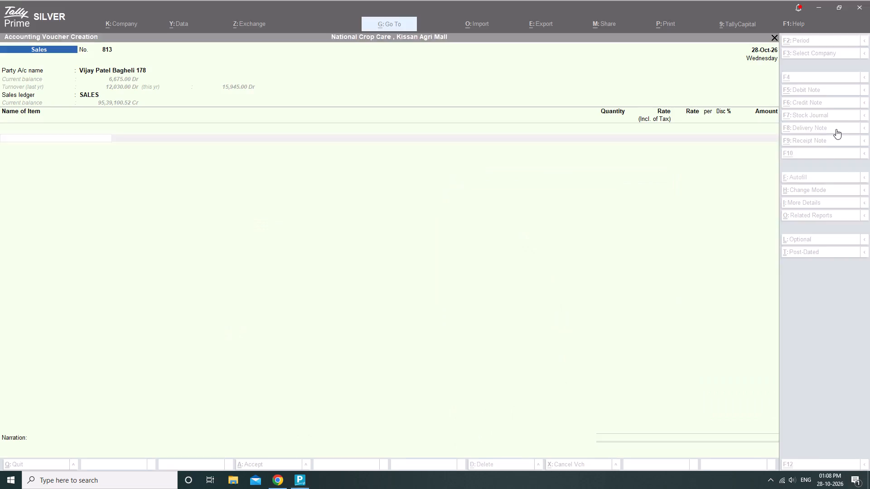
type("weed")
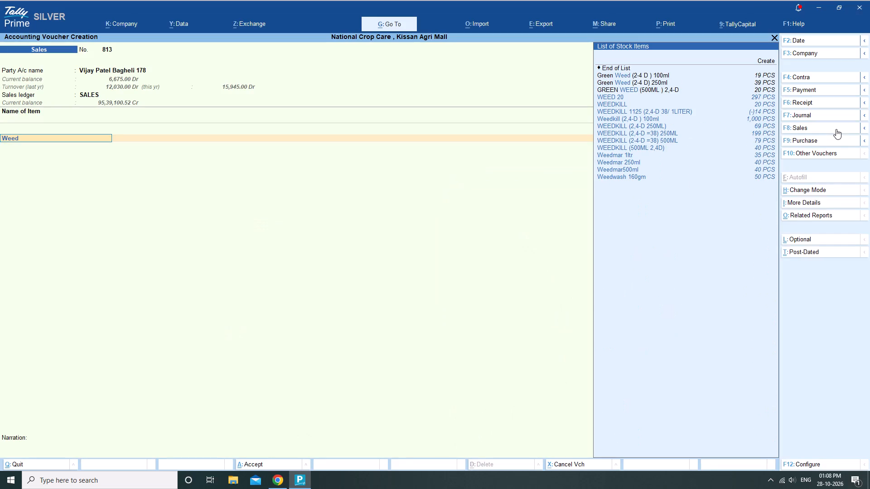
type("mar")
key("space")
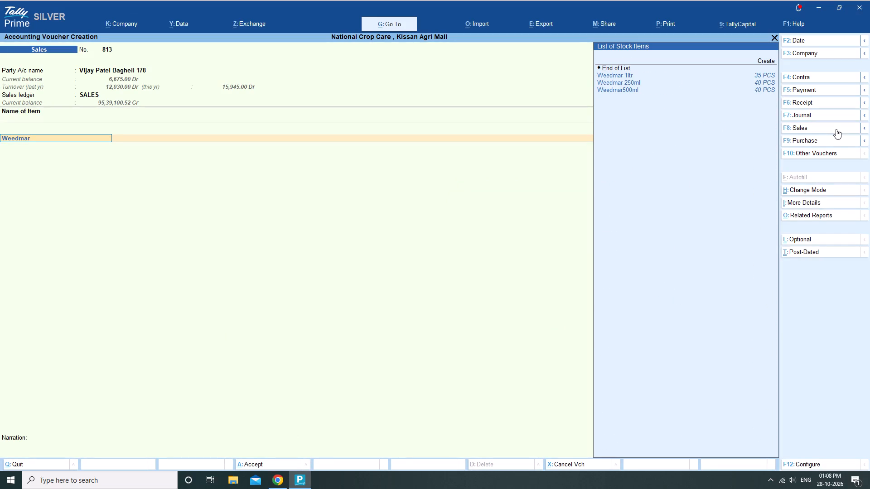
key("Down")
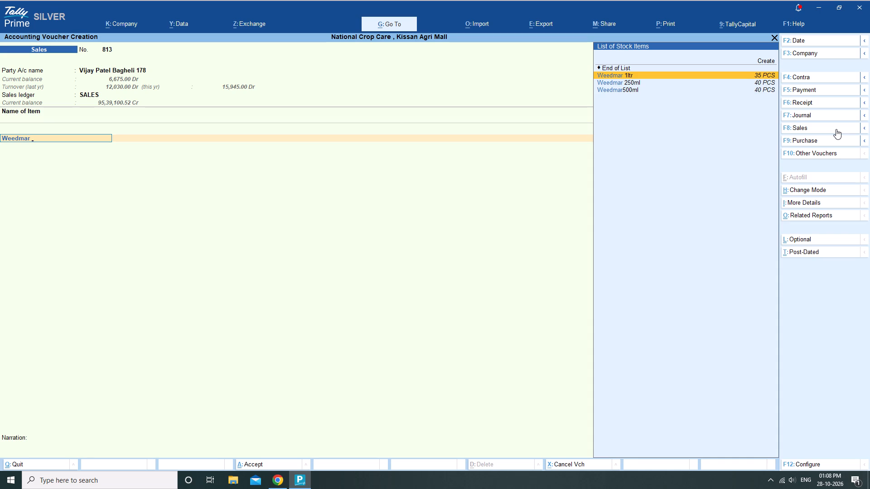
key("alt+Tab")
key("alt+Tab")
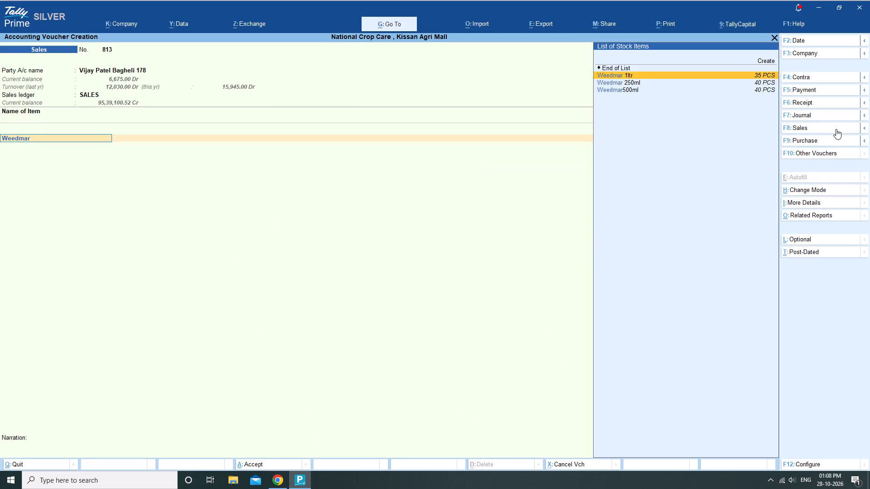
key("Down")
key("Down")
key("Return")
Allocate 1 PCS of Weedmar500ml from Main Location at a rate of 220, with tracking number Not Applicable.
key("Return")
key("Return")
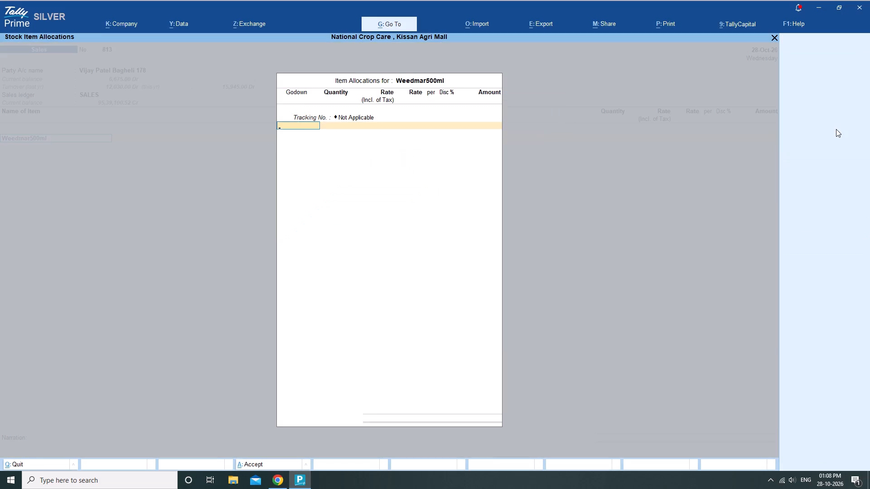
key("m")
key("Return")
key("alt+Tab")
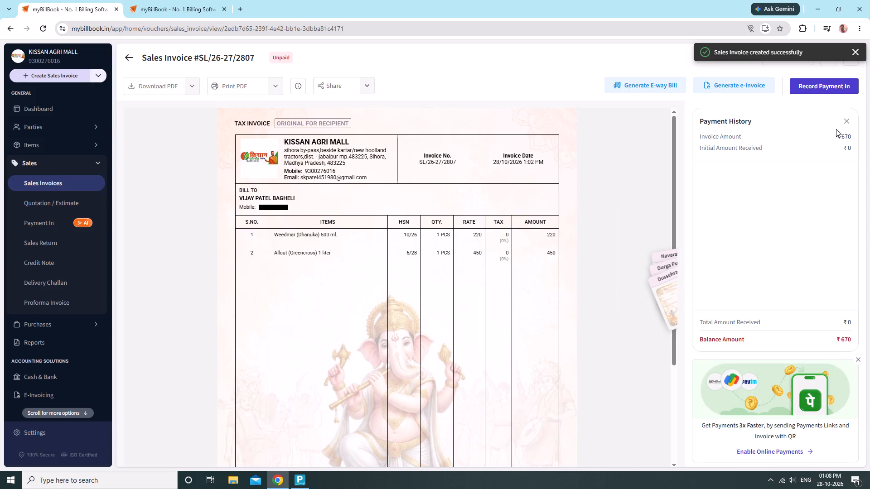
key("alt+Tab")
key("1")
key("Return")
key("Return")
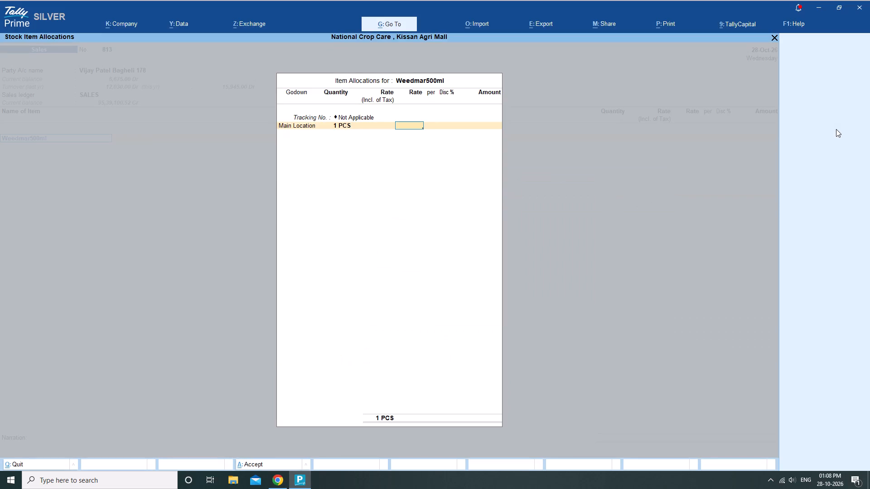
type("220")
key("Return")
key("Return")
key("Return")
key("Return")
key("Return")
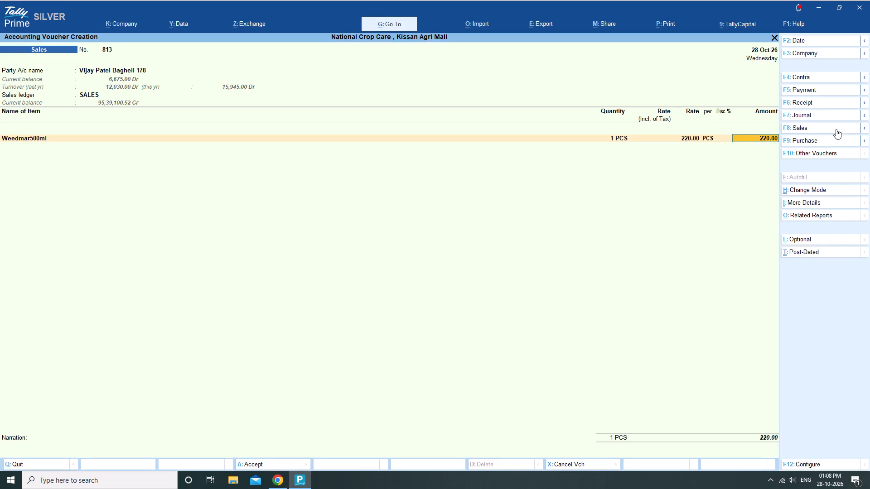
key("Return")
Add the stock item Allout 1liter, allocating 1 PCS from Main Location at the rate of 450.
key("alt+Tab")
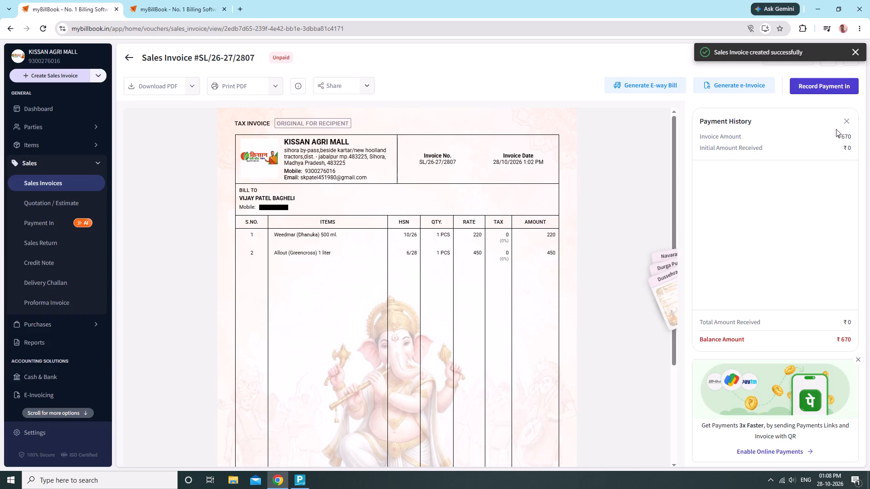
key("alt+Tab")
type("allo")
key("Return")
key("Return")
key("Return")
key("m")
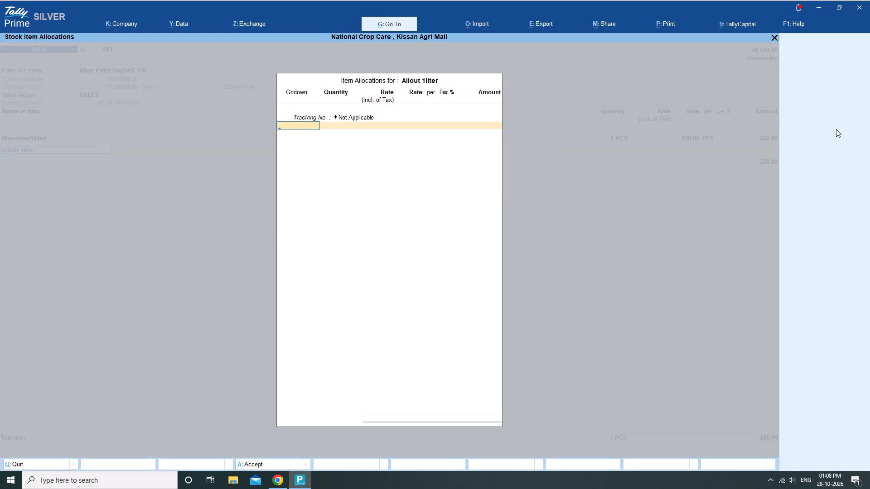
key("Return")
key("alt+Tab")
key("alt+Tab")
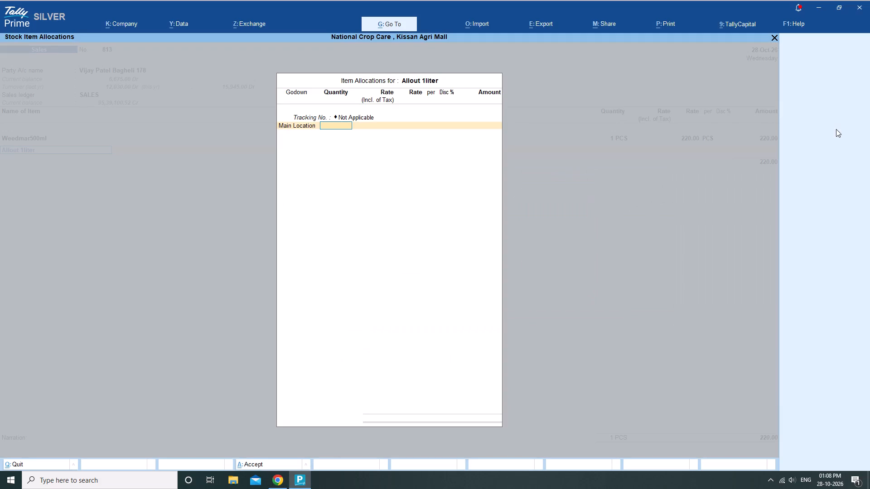
key("1")
key("Return")
key("Return")
key("Return")
key("Return")
key("Return")
key("Return")
key("Return")
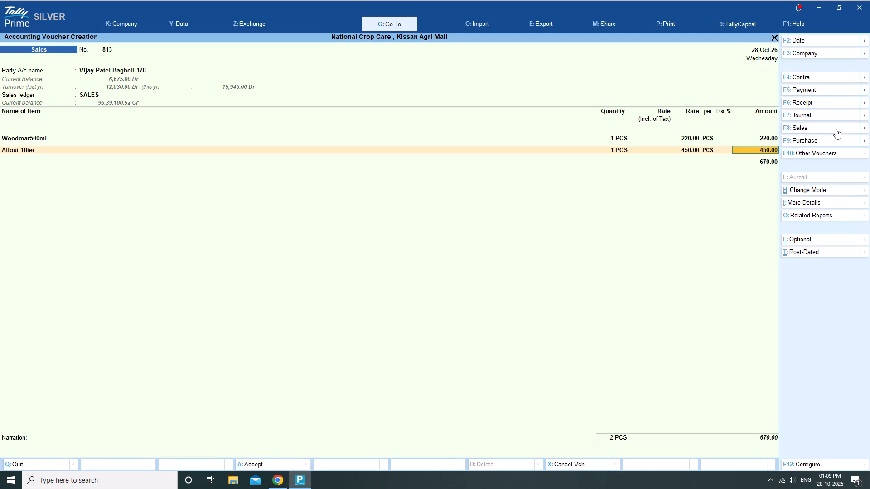
key("Return")
End the item list, leave the narration blank and save the sales voucher.
key("Return")
key("Return")
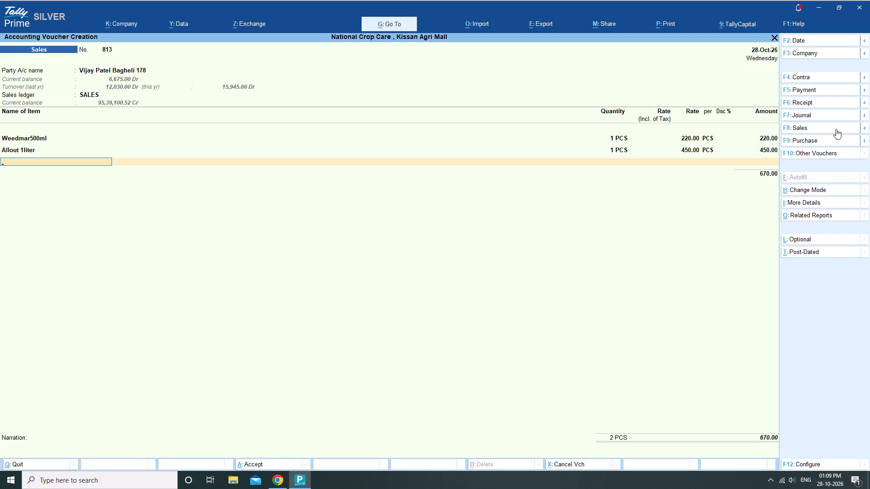
key("Return")
key("Return")
key("Return")
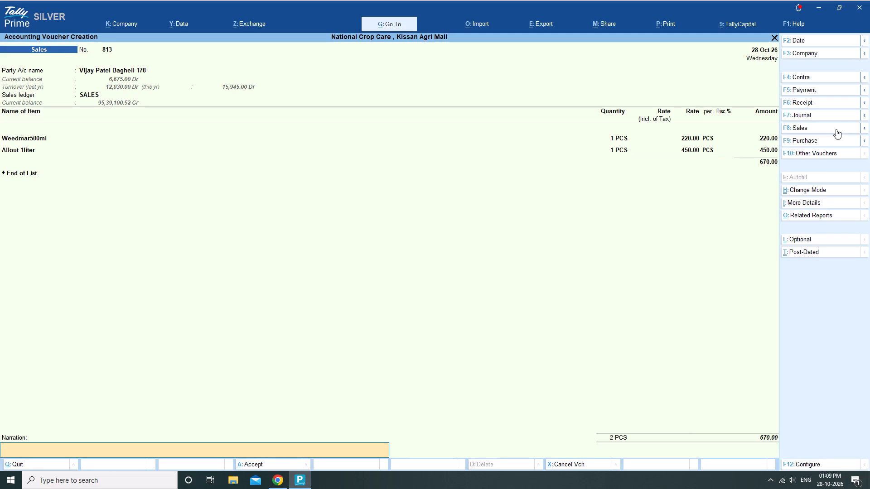
key("Return")
key("Return")
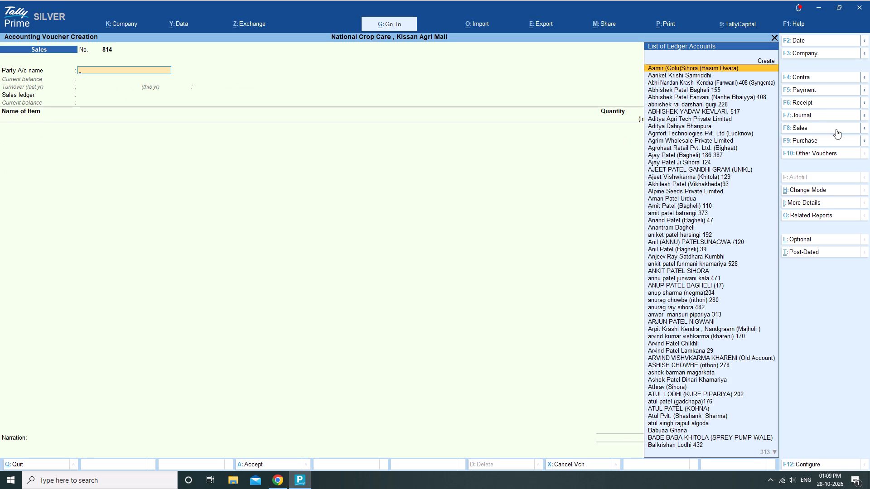
Quit the new blank sales voucher and open the Day Book for 28-Oct-26.
key("alt+Tab")
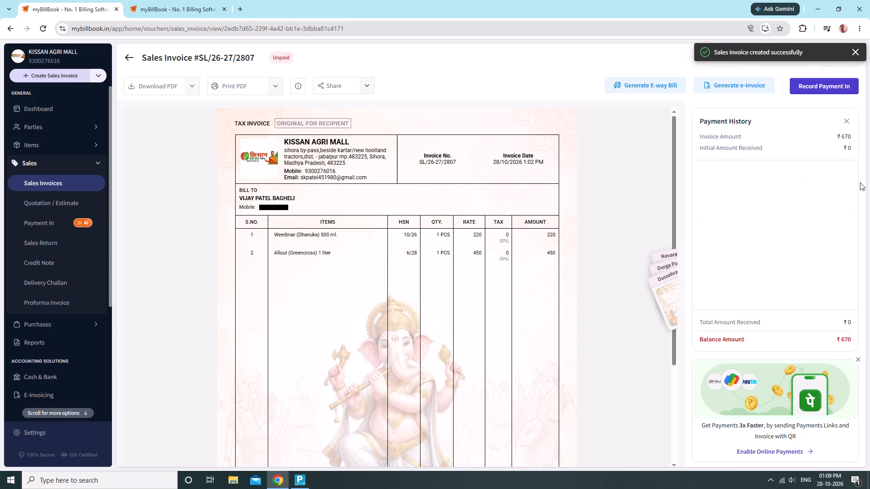
key("alt+Tab")
key("Escape")
key("Escape")
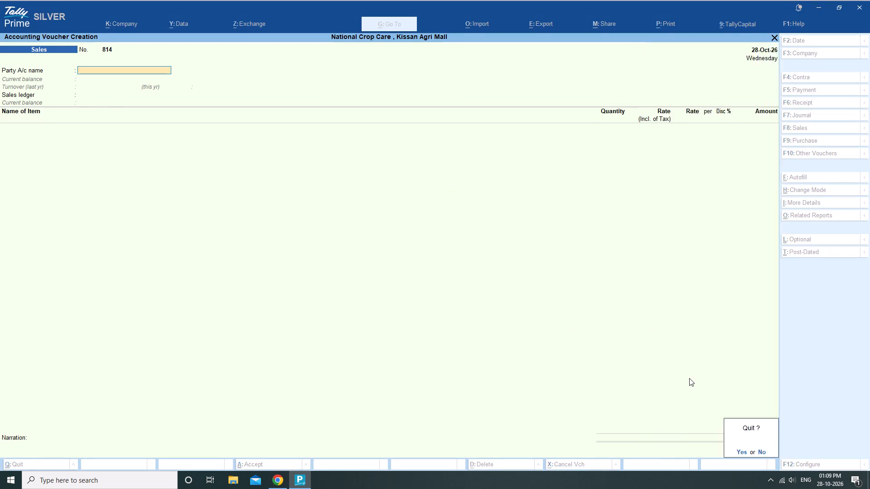
key("Down")
key("Return")
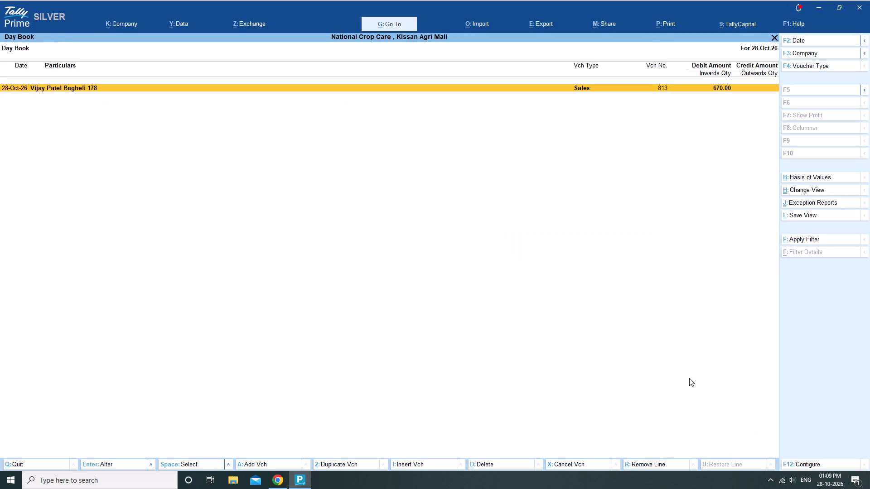
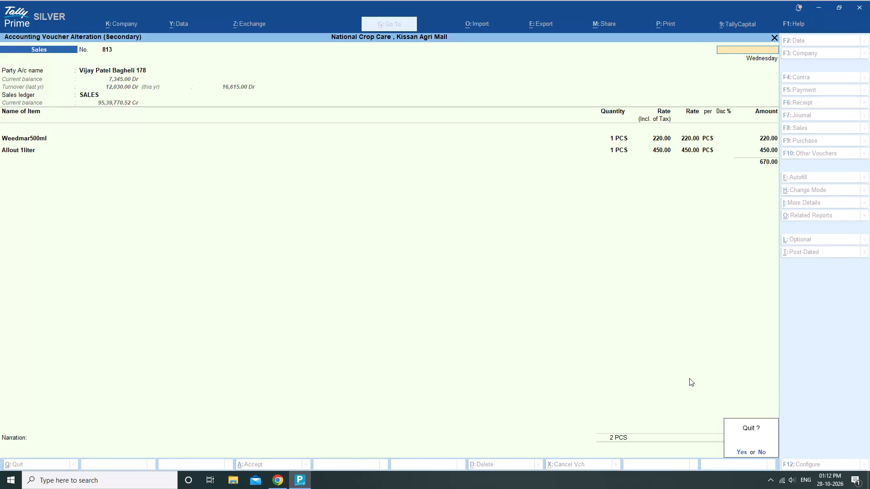
Quit sales voucher 813 and return to the Day Book.
key("Escape")
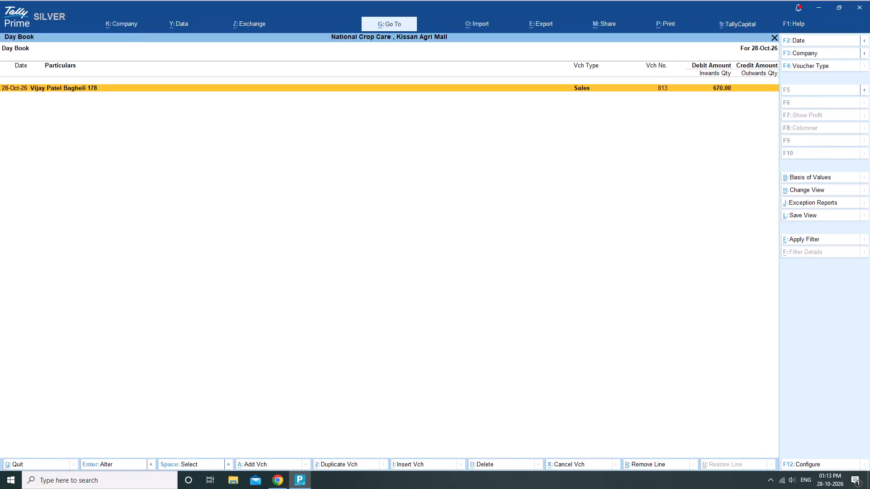
Switch to myBillBook in Chrome, open the Sales Invoices list in the second browser tab and filter it to Today.
left_click(274, 479)
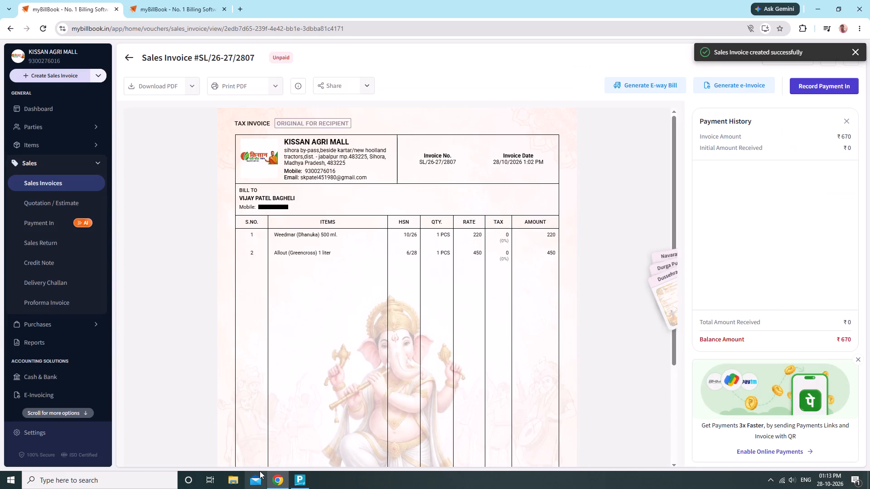
left_click(44, 169)
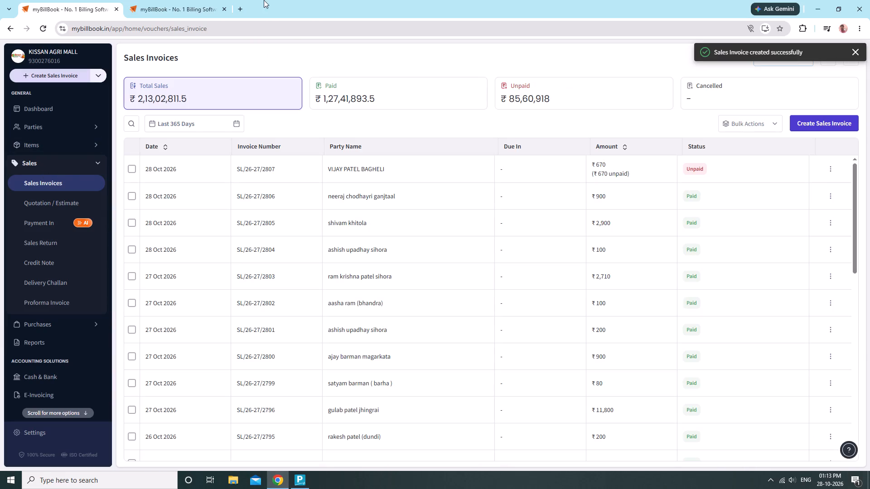
left_click(117, 14)
left_click(146, 5)
left_click(359, 415)
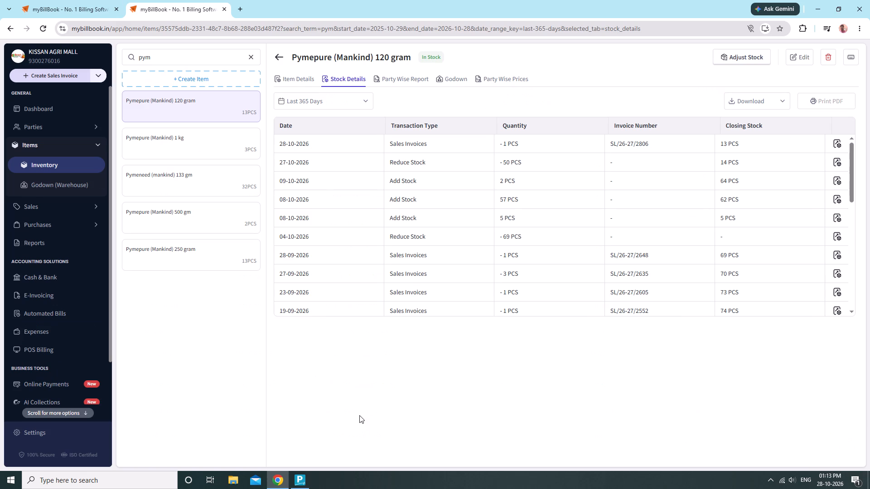
left_click(33, 197)
left_click(33, 206)
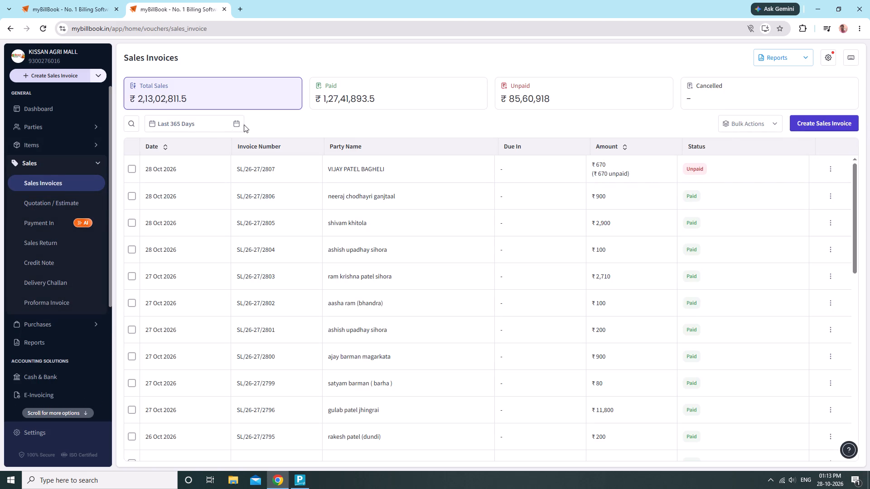
left_click(198, 129)
left_click(191, 145)
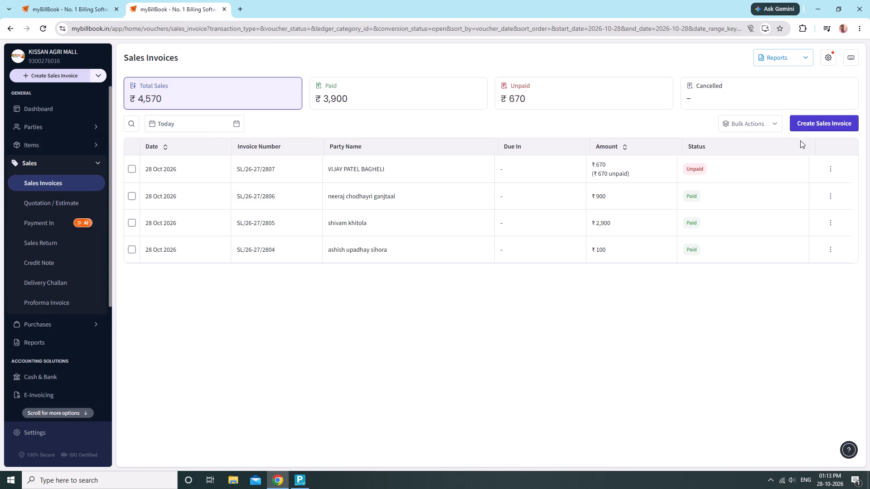
Start a new sales invoice and add 3 PCS of NPK - 00.52.34 (Katyayani) 1 kg to the bill.
left_click(804, 136)
left_click(818, 126)
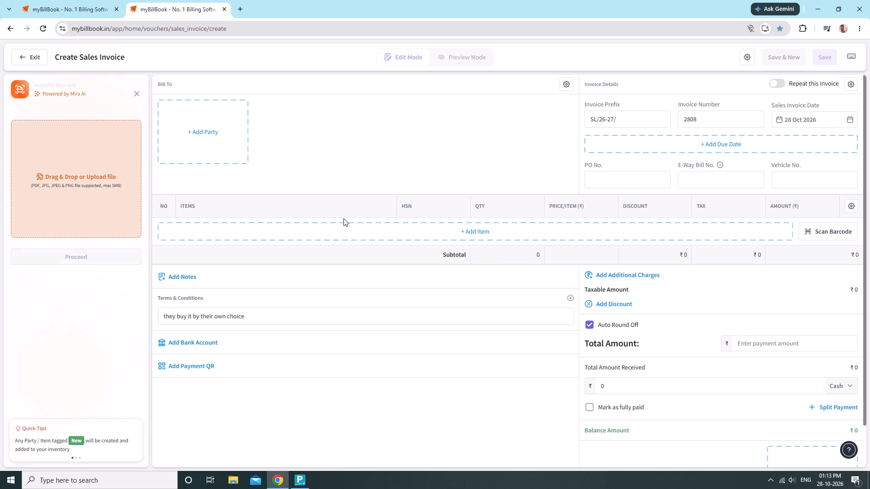
left_click(236, 240)
left_click(238, 235)
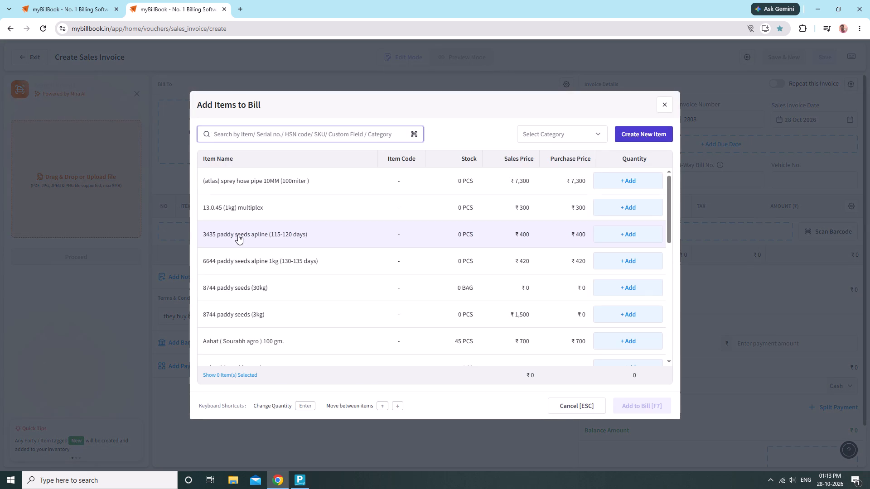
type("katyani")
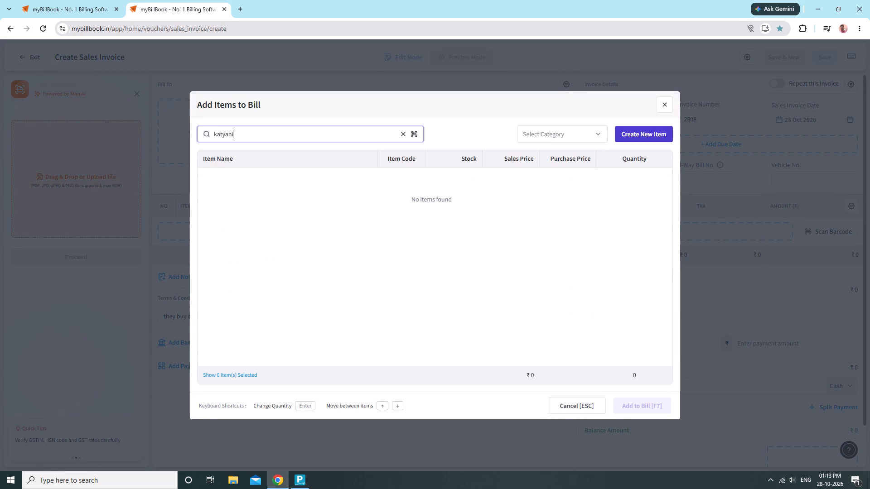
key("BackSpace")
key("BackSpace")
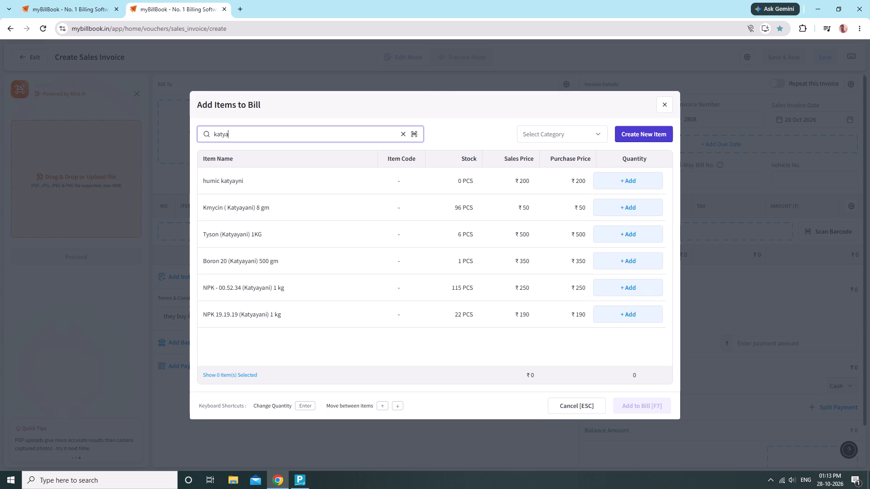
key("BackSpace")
left_click(619, 284)
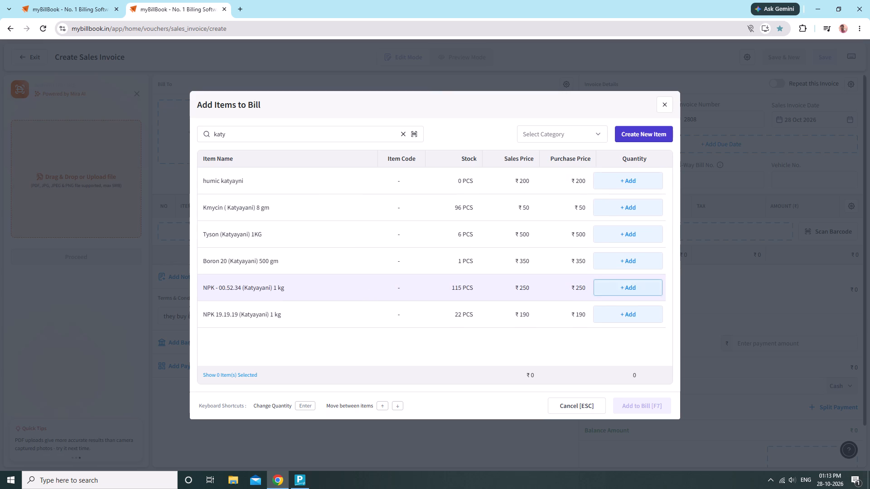
double_click(636, 289)
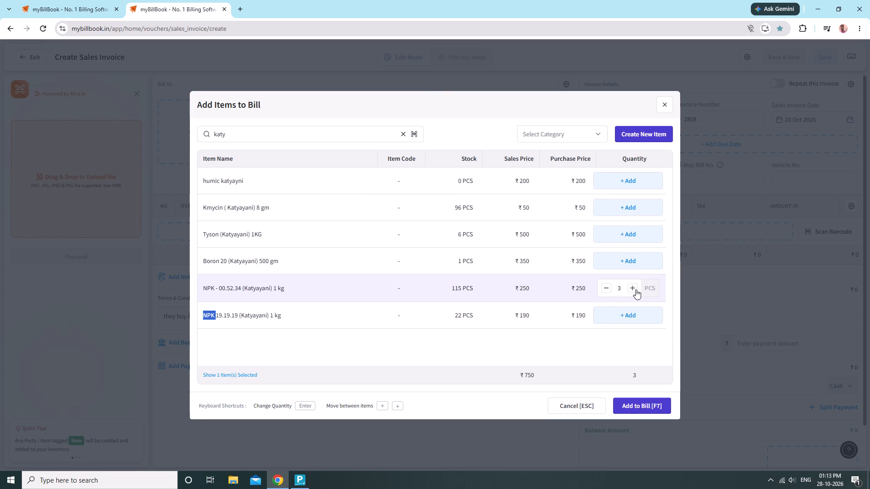
left_click(648, 402)
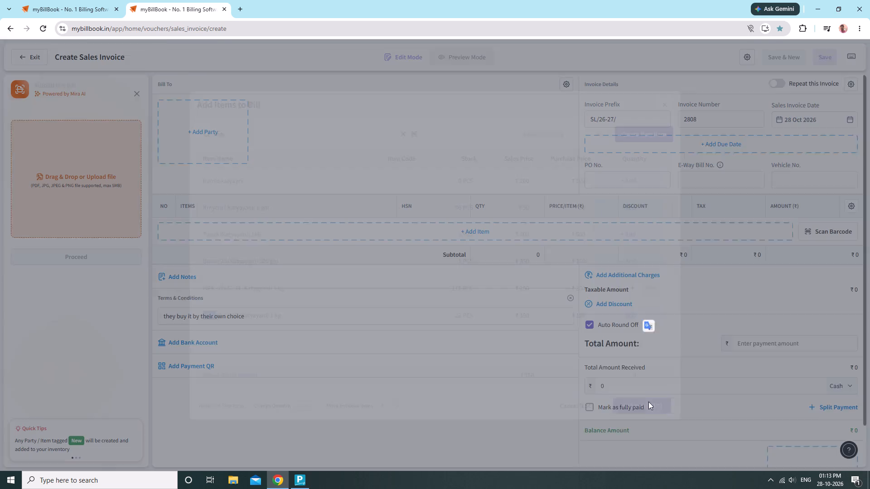
left_click(341, 153)
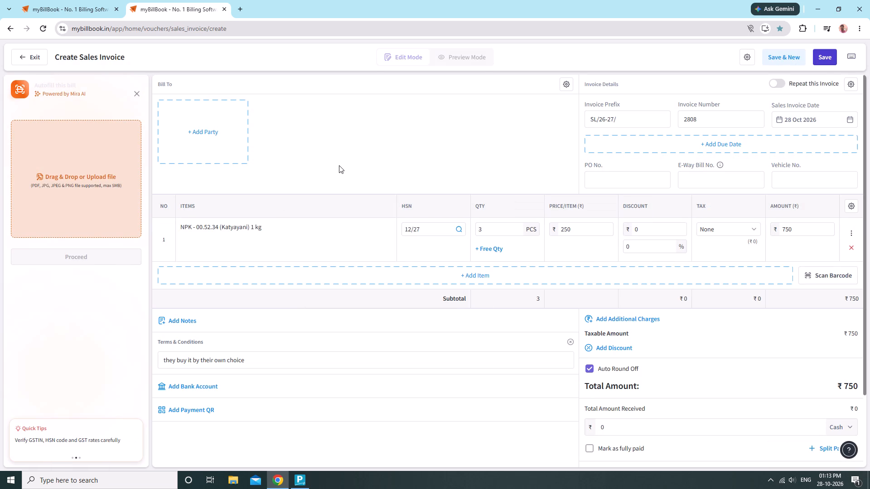
Add 1 PCS of Allborich (Multiplex) 250 ml. to the invoice.
left_click(281, 275)
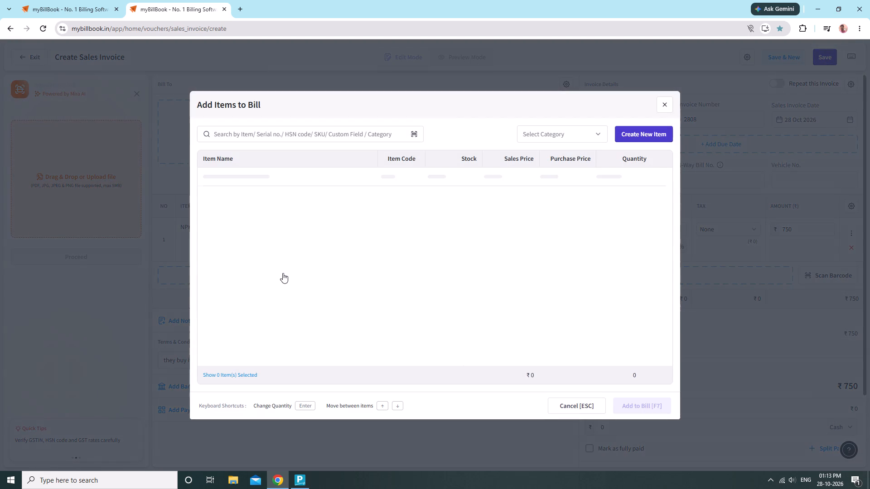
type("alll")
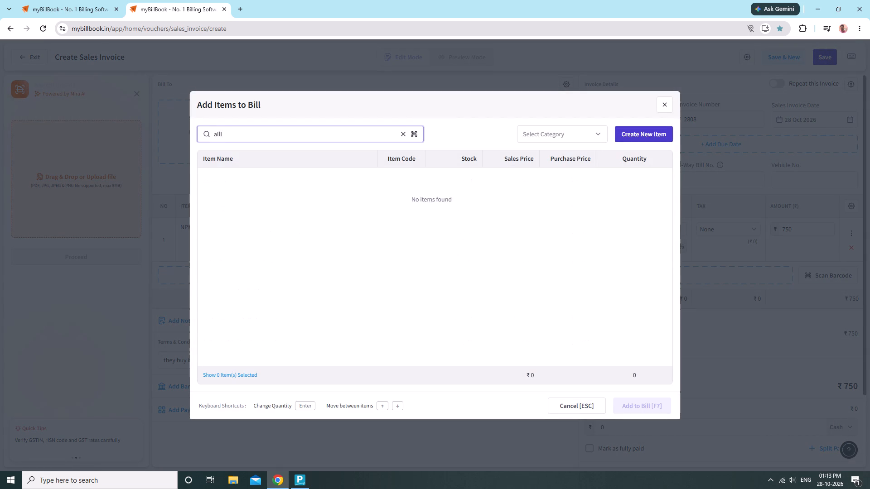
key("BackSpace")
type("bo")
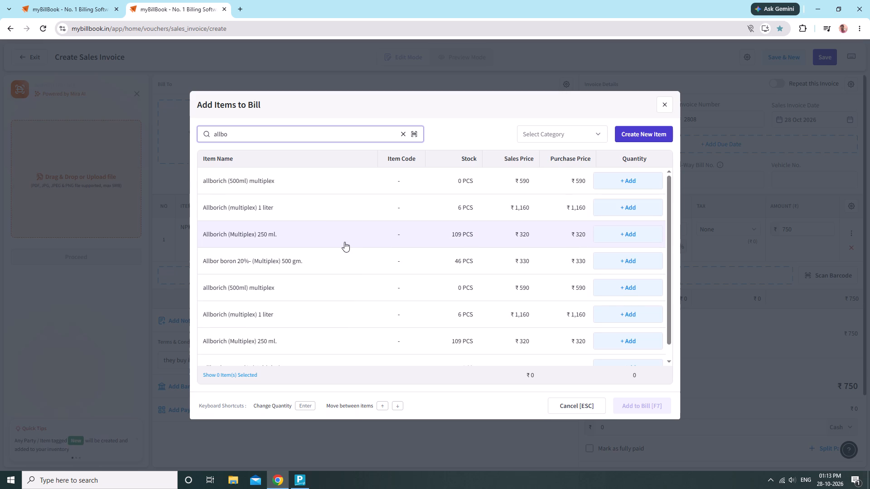
left_click(622, 240)
left_click(623, 406)
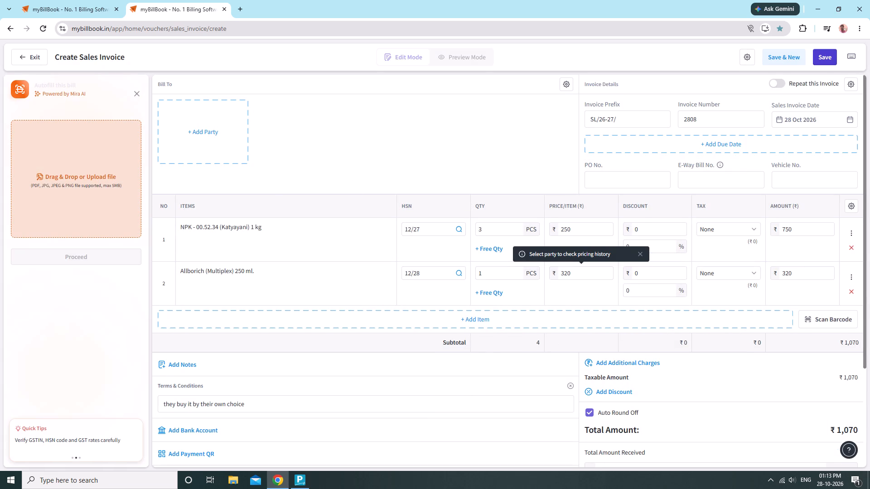
left_click(371, 164)
Review the invoice and search the Bill To party list for the customer's name.
scroll(469, 287, "down", 3)
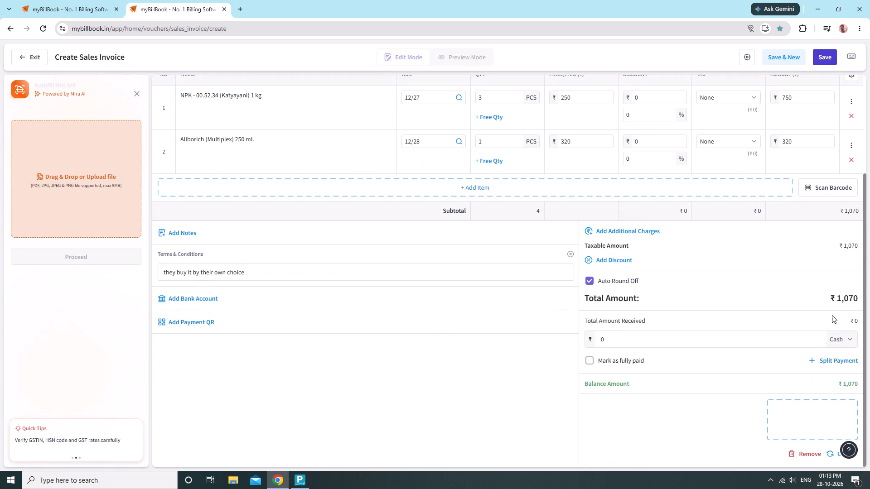
scroll(821, 315, "up", 1)
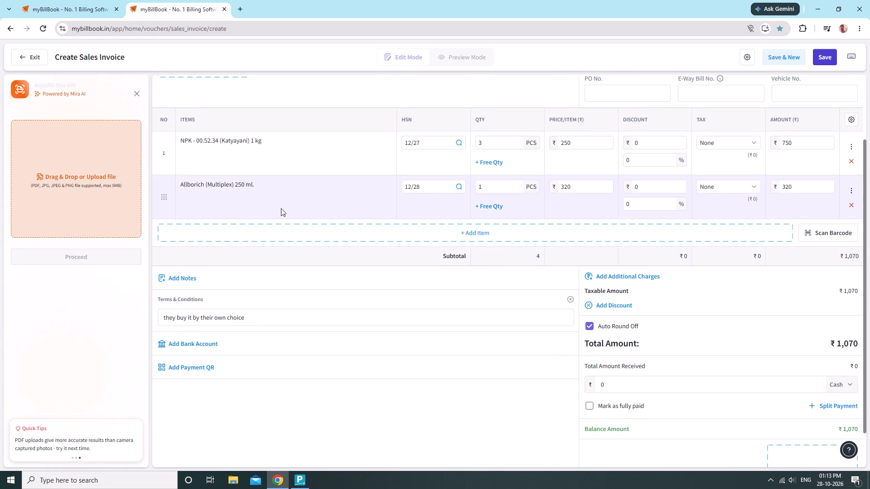
scroll(281, 208, "up", 2)
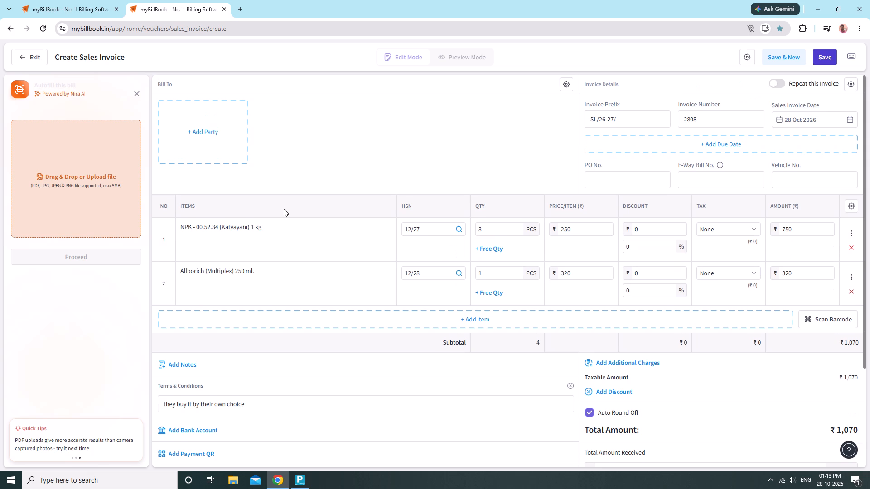
scroll(302, 205, "down", 3)
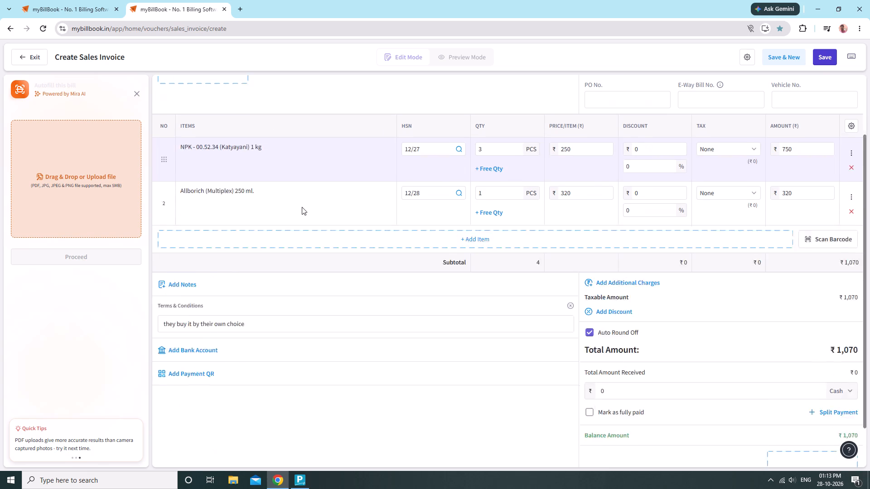
scroll(302, 207, "up", 6)
left_click(213, 110)
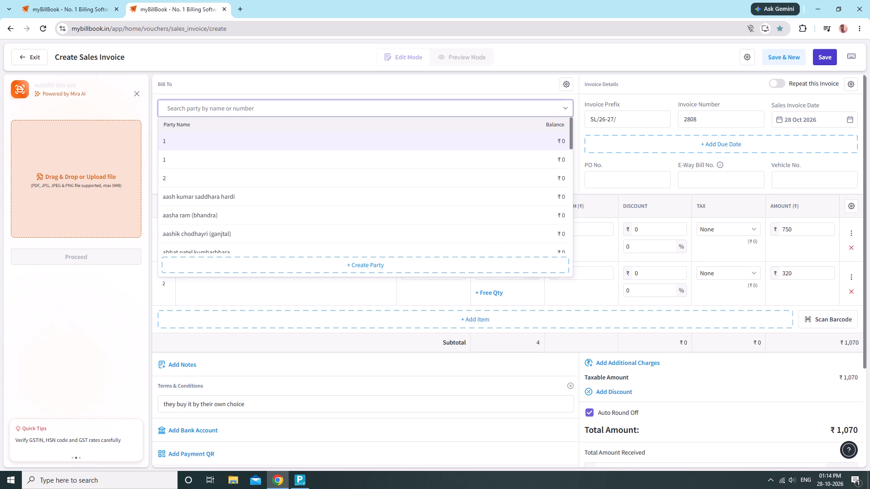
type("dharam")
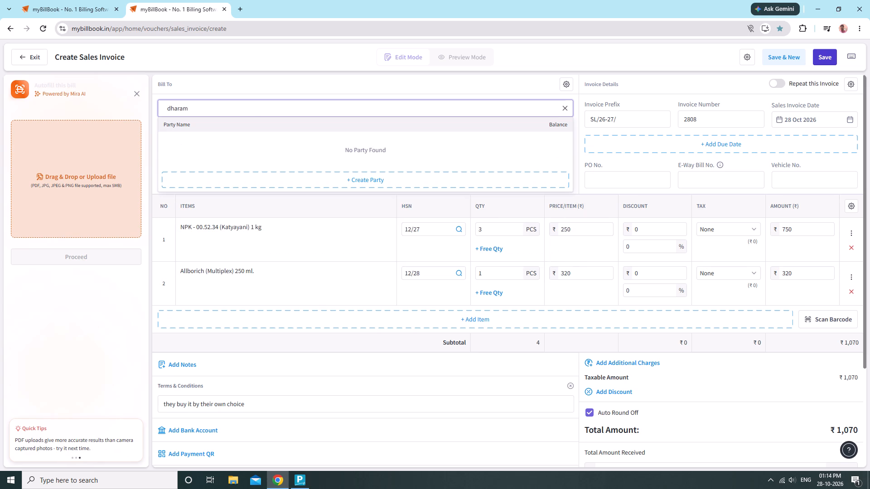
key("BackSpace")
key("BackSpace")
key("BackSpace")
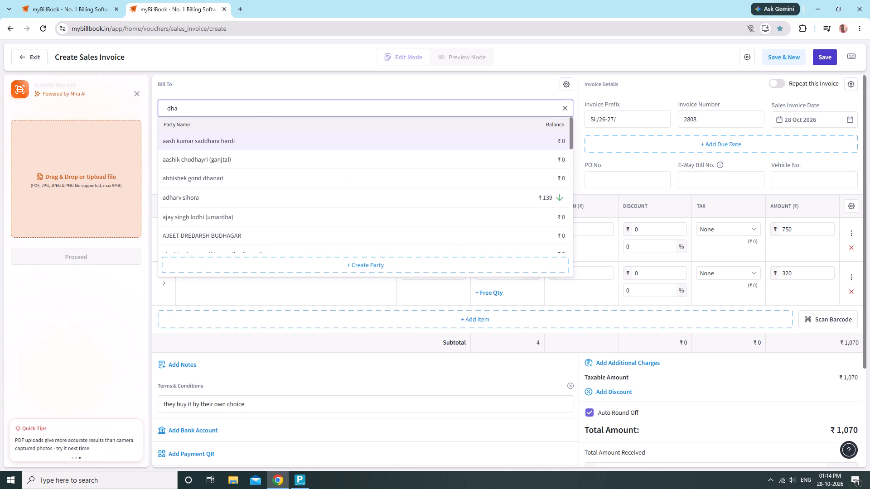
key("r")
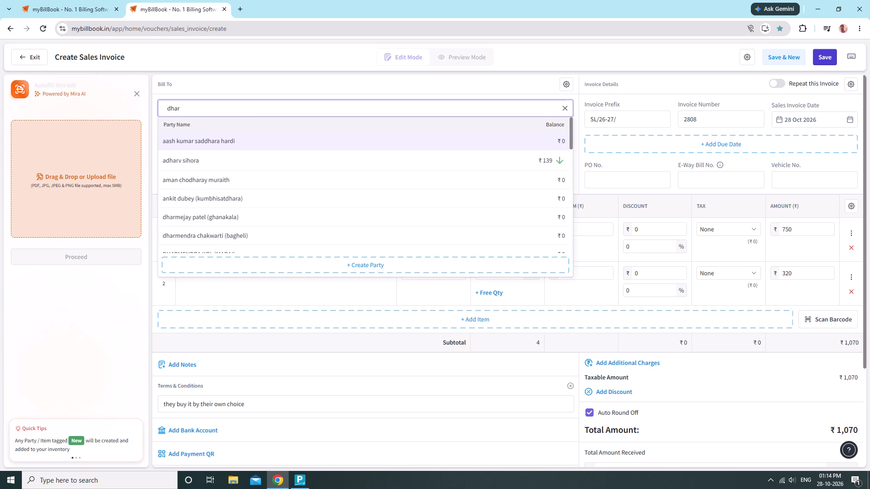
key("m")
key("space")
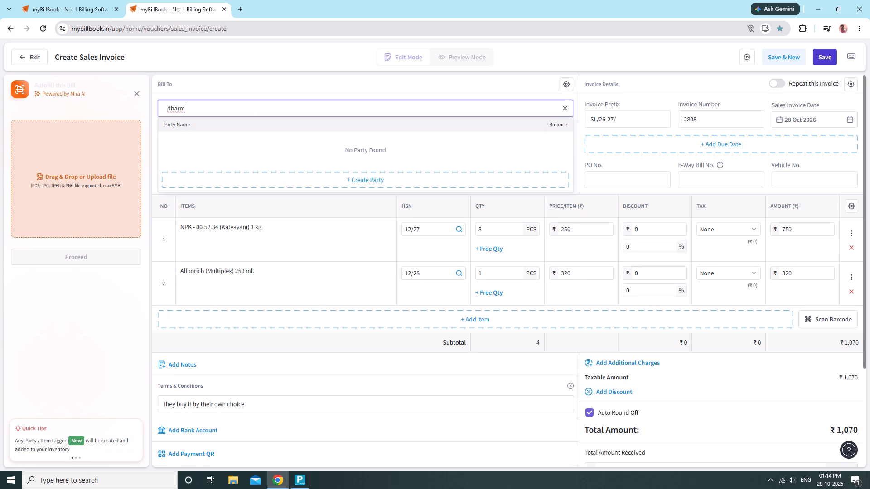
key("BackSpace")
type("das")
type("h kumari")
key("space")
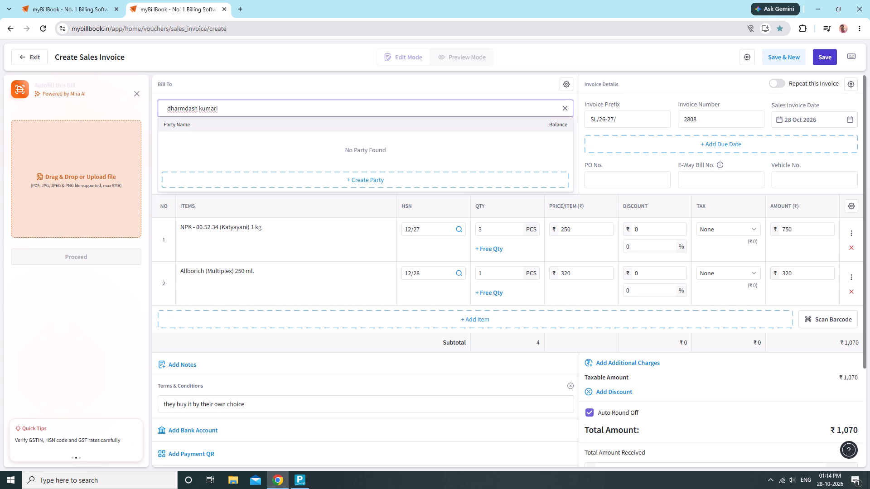
Create a new Customer party with the customer's name followed by the village chikhli, and save it.
left_click(274, 182)
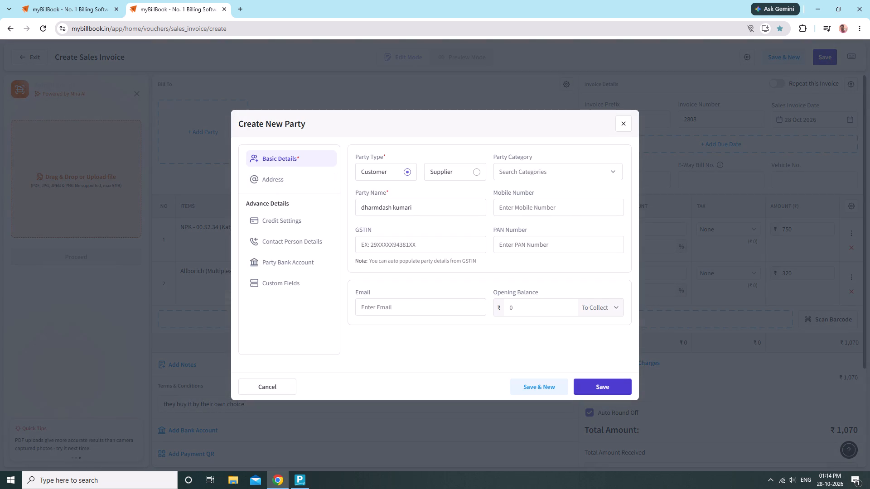
left_click(435, 207)
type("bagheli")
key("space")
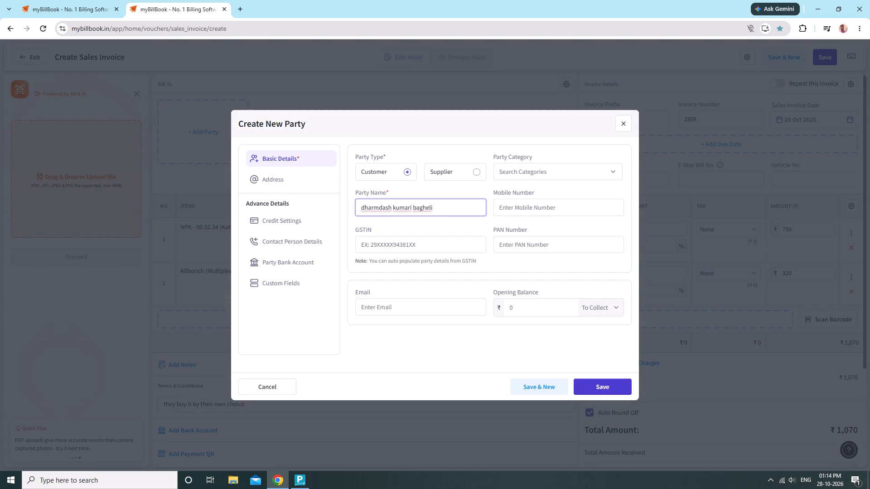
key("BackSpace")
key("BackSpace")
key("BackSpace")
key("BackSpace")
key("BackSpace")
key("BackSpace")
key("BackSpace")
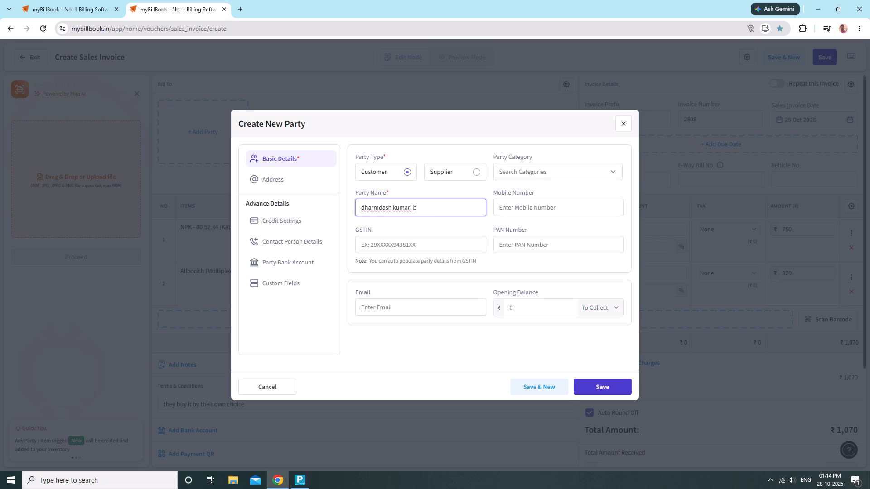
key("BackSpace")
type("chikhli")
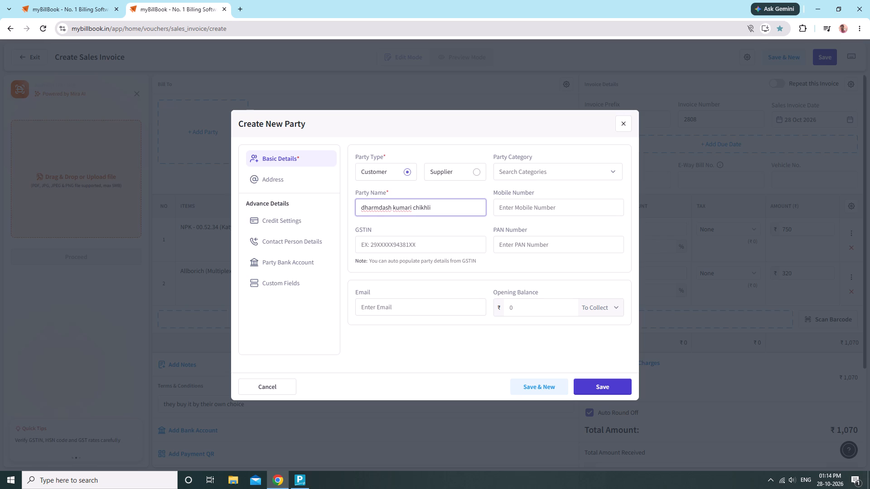
left_click(598, 384)
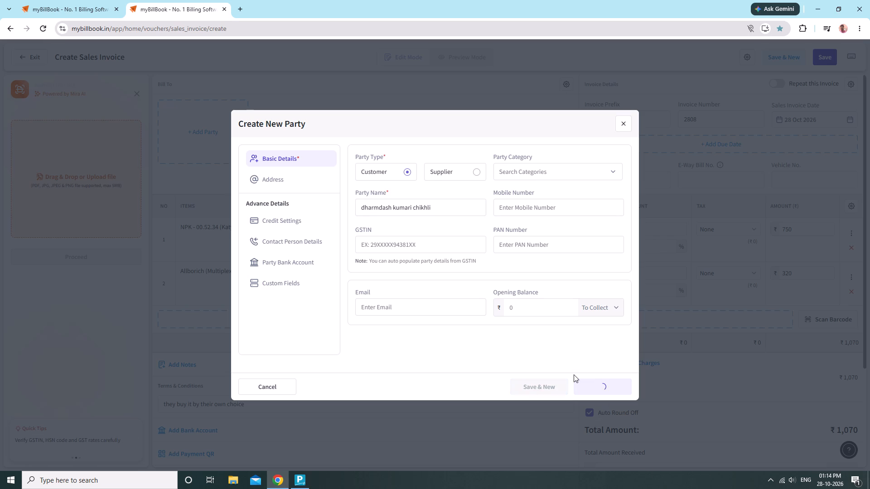
Mark the new sales invoice as fully paid in cash.
scroll(574, 374, "down", 3)
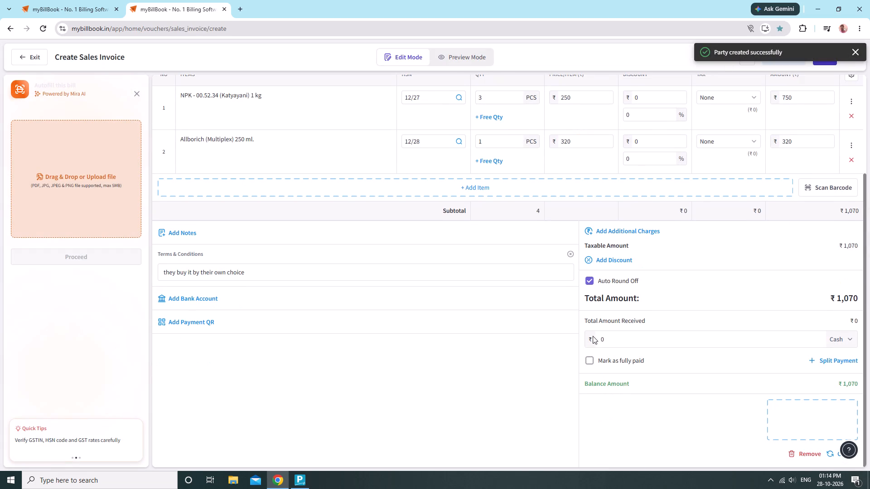
left_click(589, 360)
Edit the billed party, correcting the surname before chikhli to kurmi, and save the party.
scroll(587, 333, "up", 3)
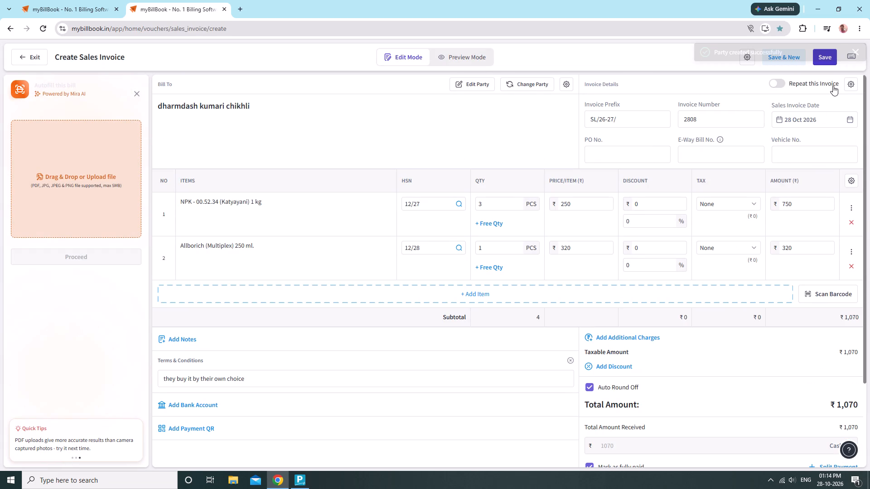
left_click(489, 86)
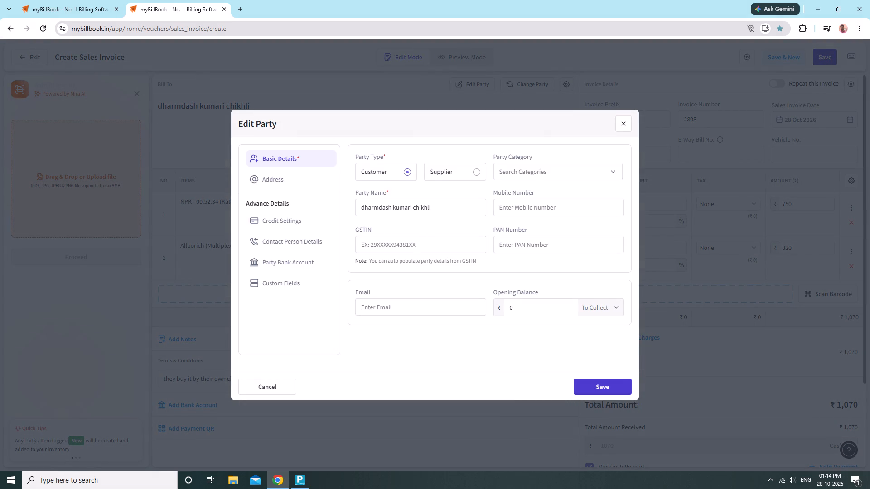
left_click(411, 207)
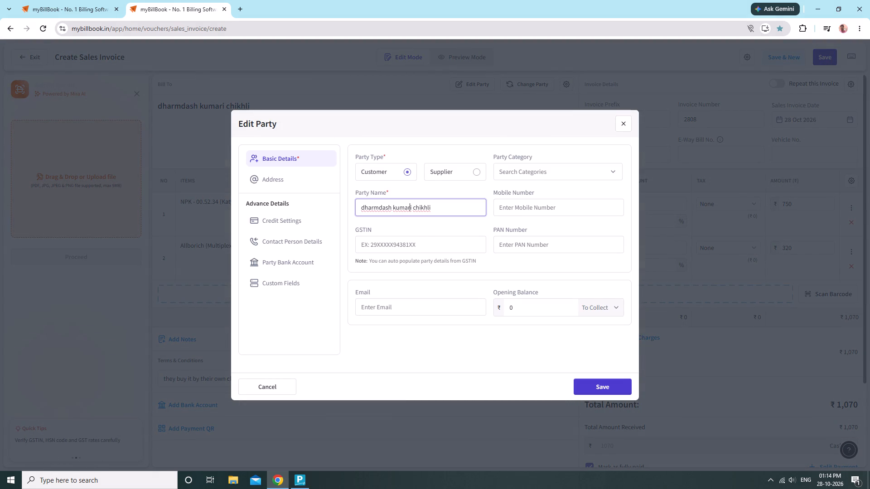
key("BackSpace")
key("BackSpace")
key("BackSpace")
key("BackSpace")
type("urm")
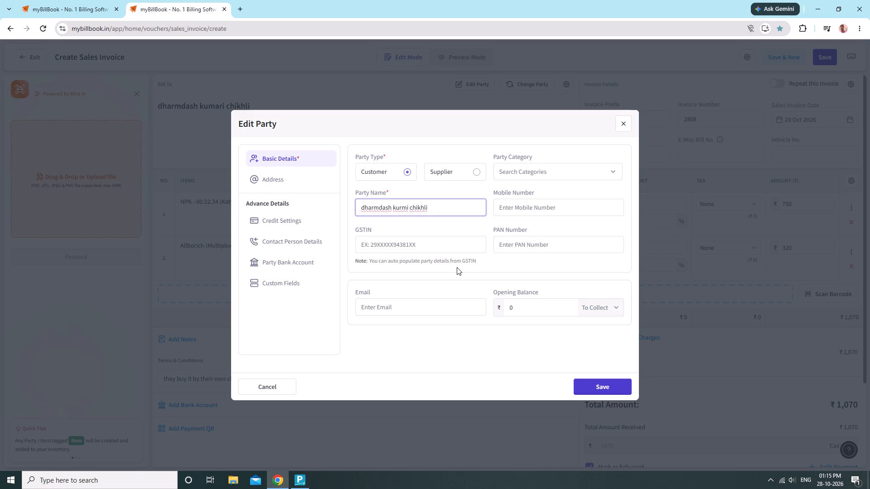
left_click(591, 380)
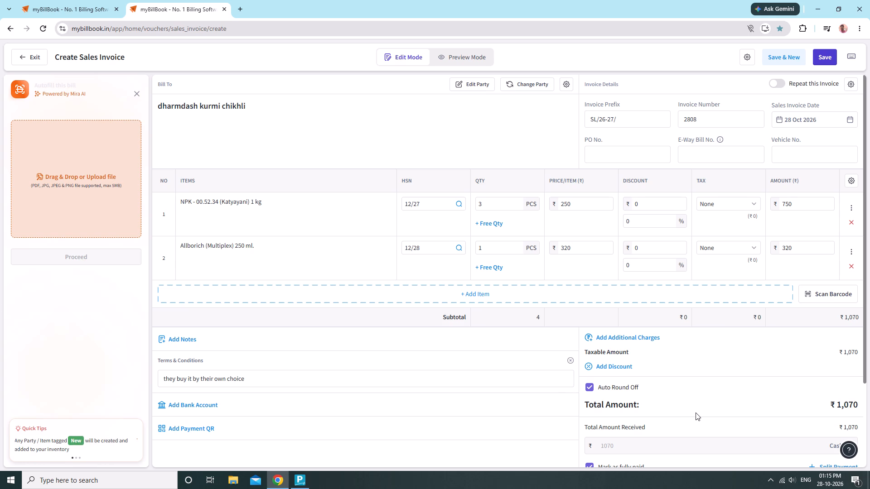
Save the completed sales invoice and print it.
scroll(695, 420, "down", 3)
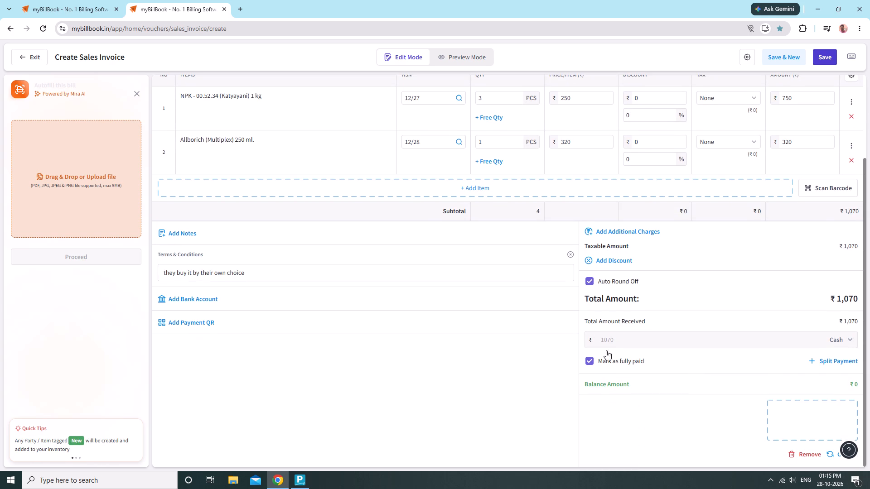
left_click(820, 52)
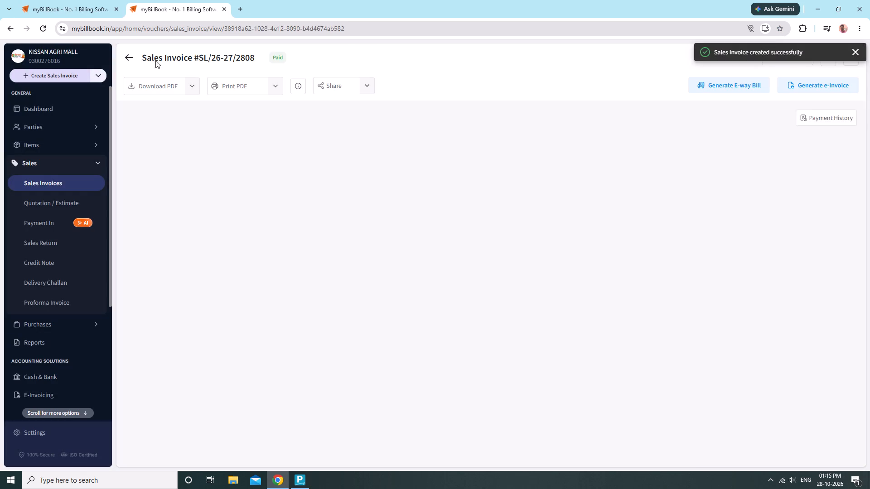
left_click(238, 83)
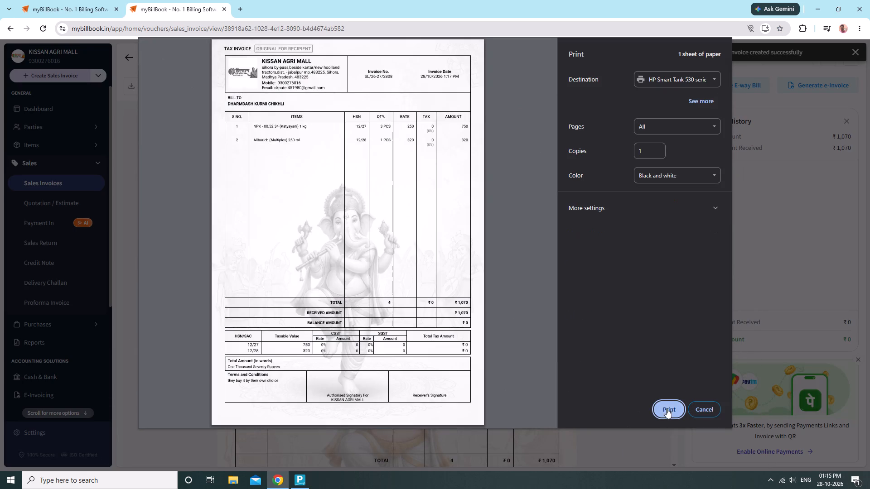
left_click(667, 408)
scroll(634, 410, "up", 5)
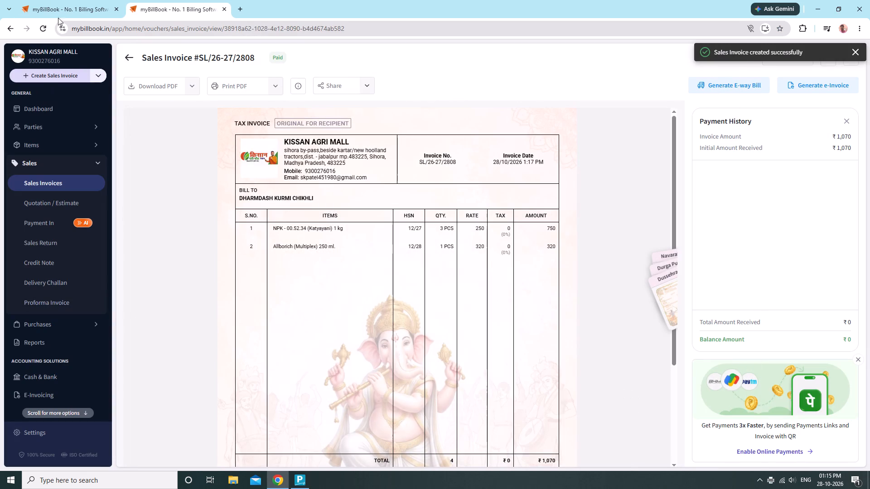
Close the old Sales Invoices browser tab and open today's sales invoice list in a new tab.
left_click(55, 1)
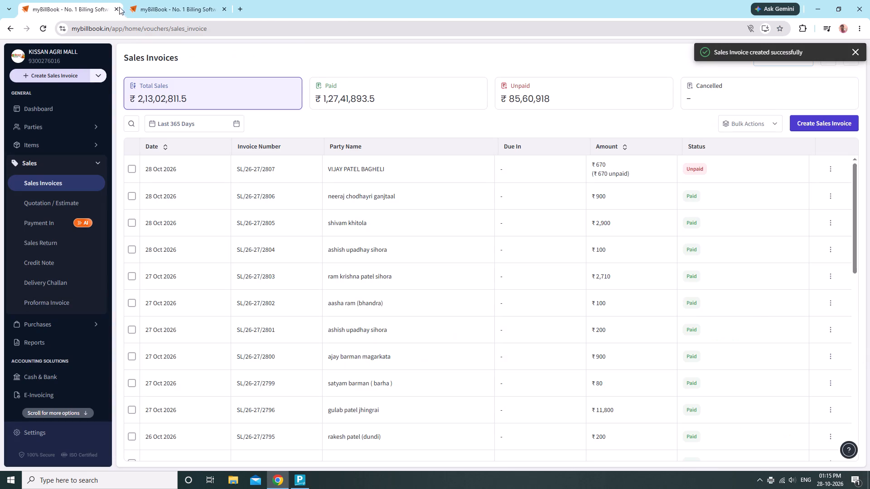
left_click(115, 5)
left_click(115, 10)
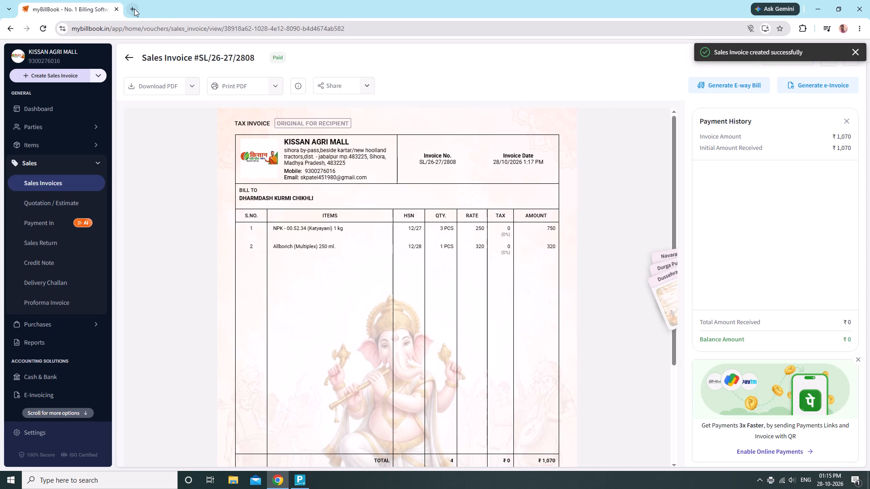
left_click(134, 9)
double_click(363, 257)
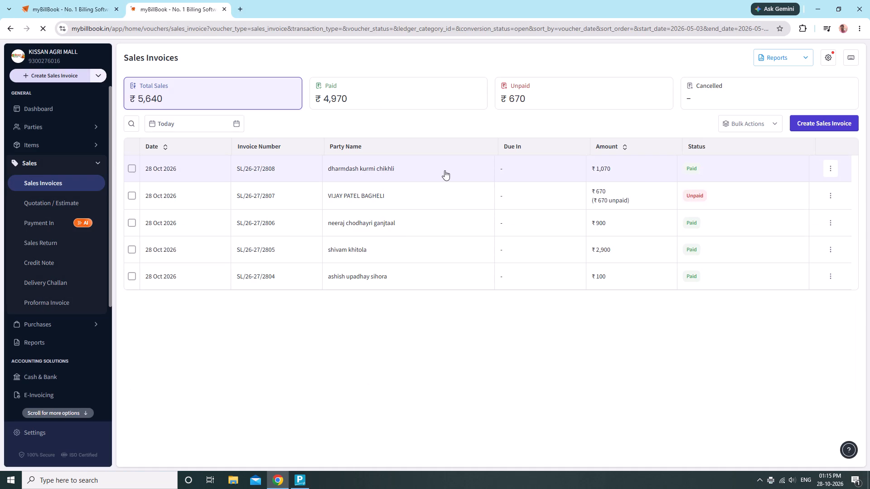
Edit invoice SL/26-27/2808, add an after-tax discount of ₹70 to the bill, and save the updated invoice.
left_click(445, 170)
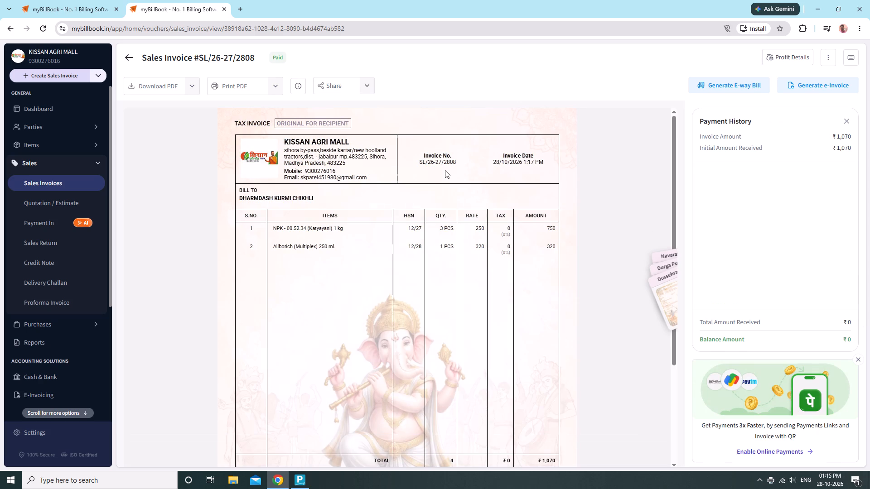
left_click(830, 58)
left_click(790, 83)
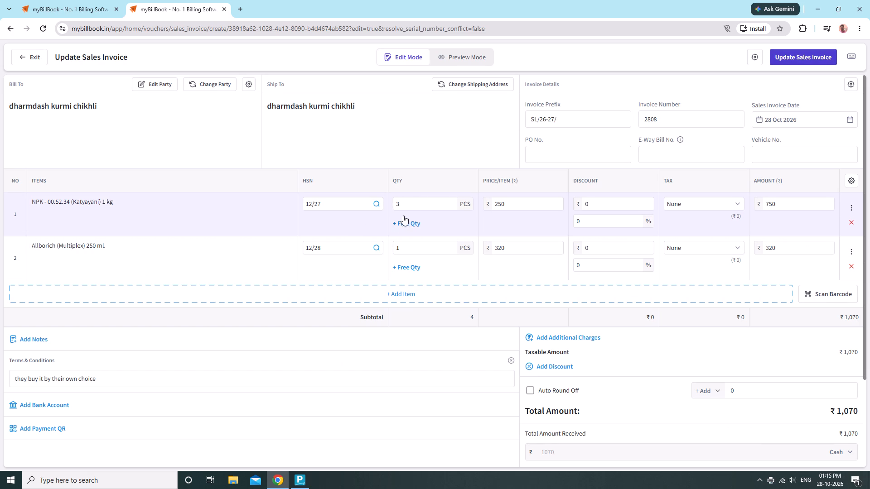
left_click(512, 201)
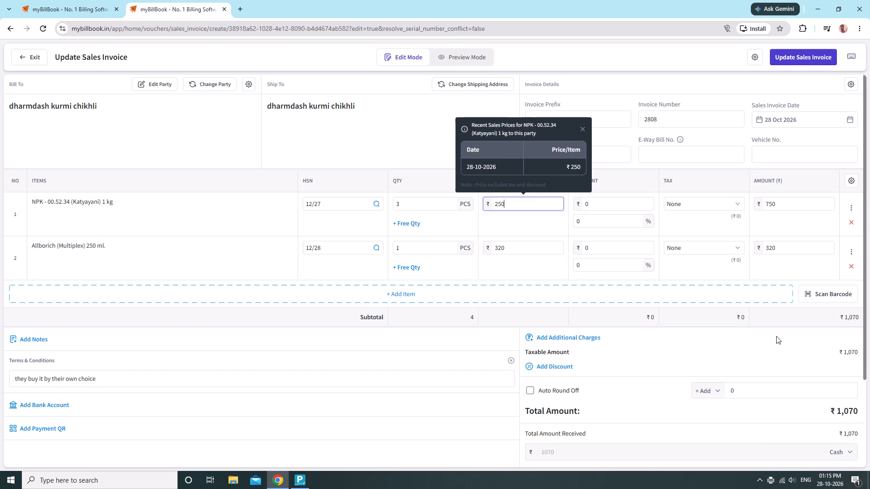
scroll(774, 340, "down", 3)
left_click(553, 251)
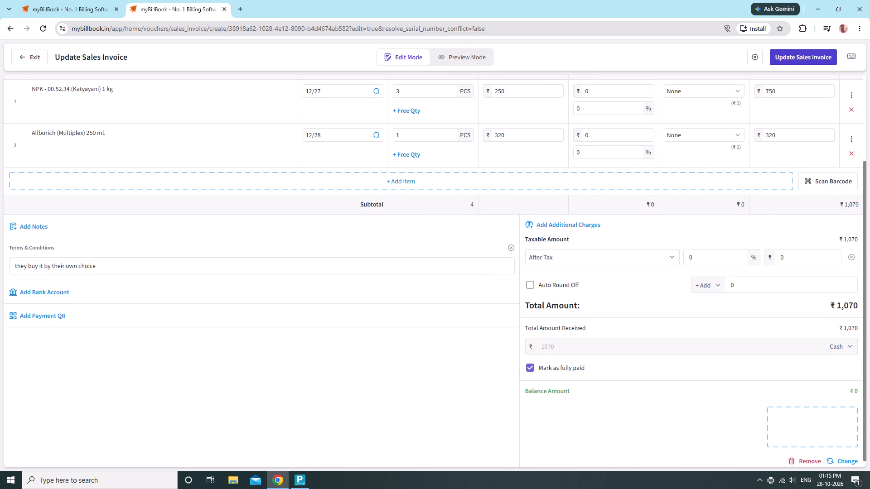
left_click(791, 254)
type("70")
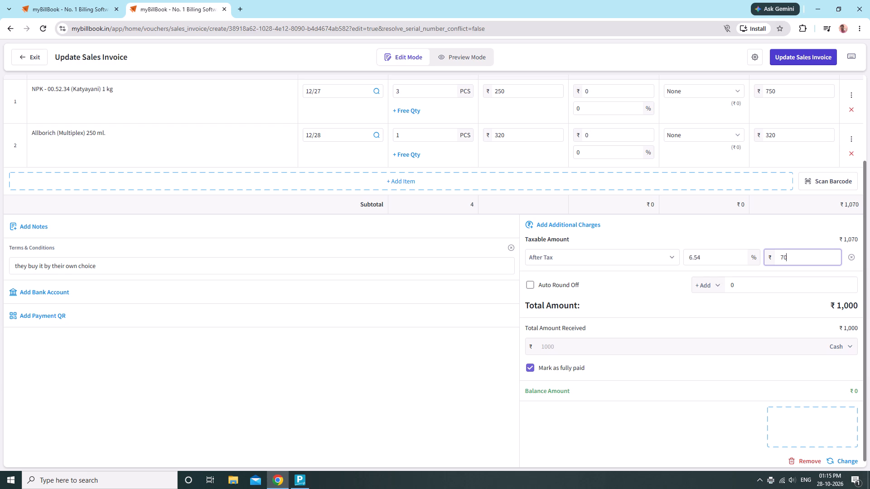
scroll(760, 272, "down", 4)
left_click(831, 53)
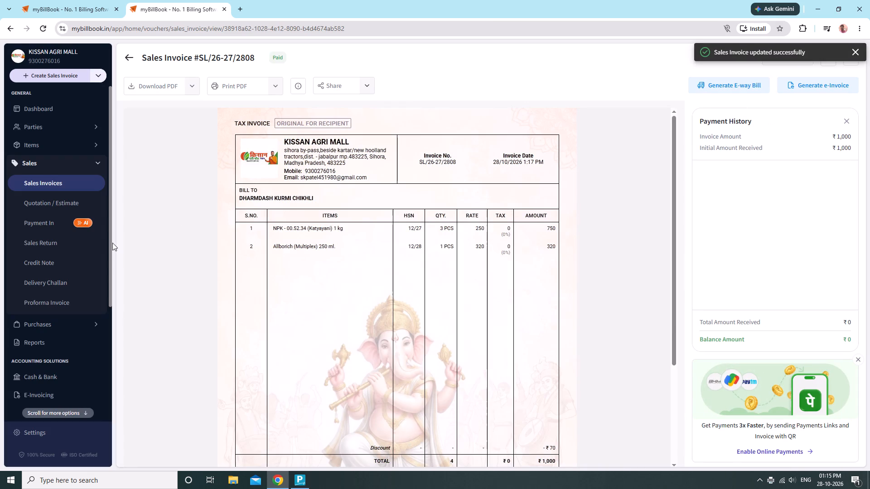
Return to the sales invoices list and filter it to Today.
left_click(35, 170)
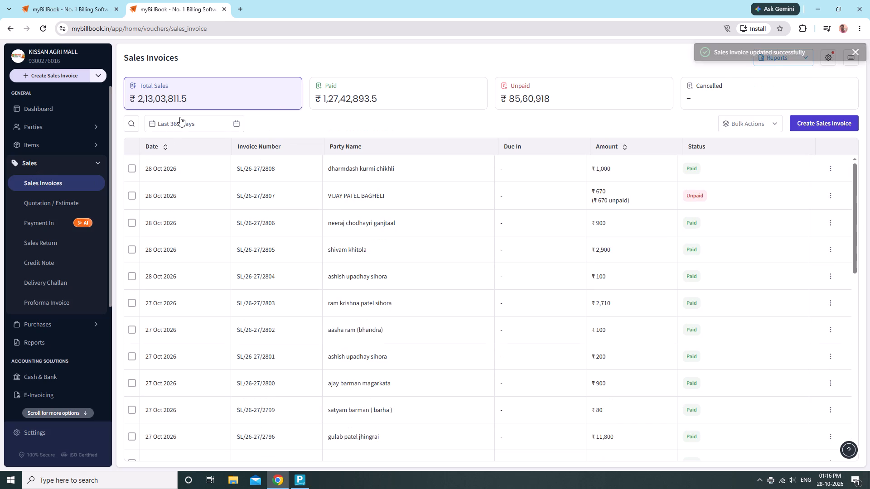
left_click(180, 117)
left_click(191, 144)
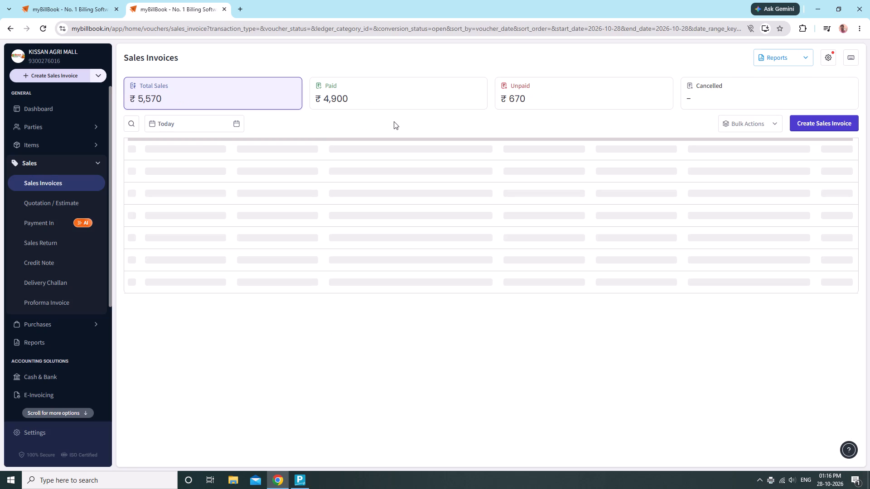